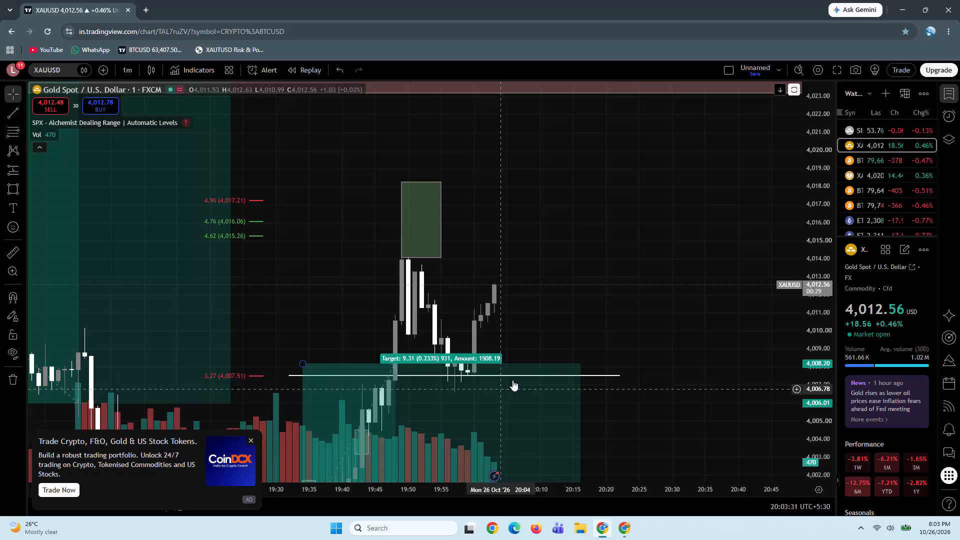
Review the BTCUSD chart briefly, and examine XAUUSD's recent one-minute price action around the marked supply zone and Fibonacci levels.
click(876, 163)
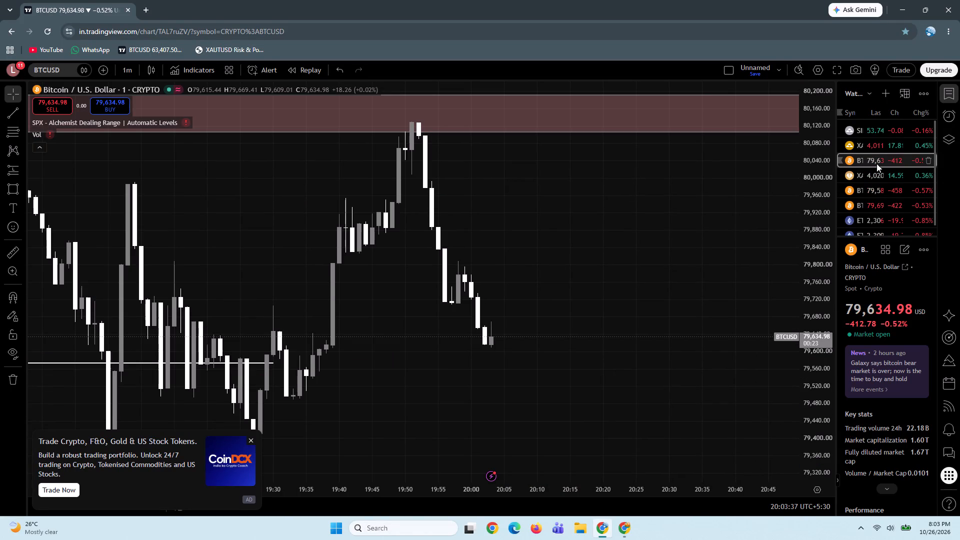
click(872, 144)
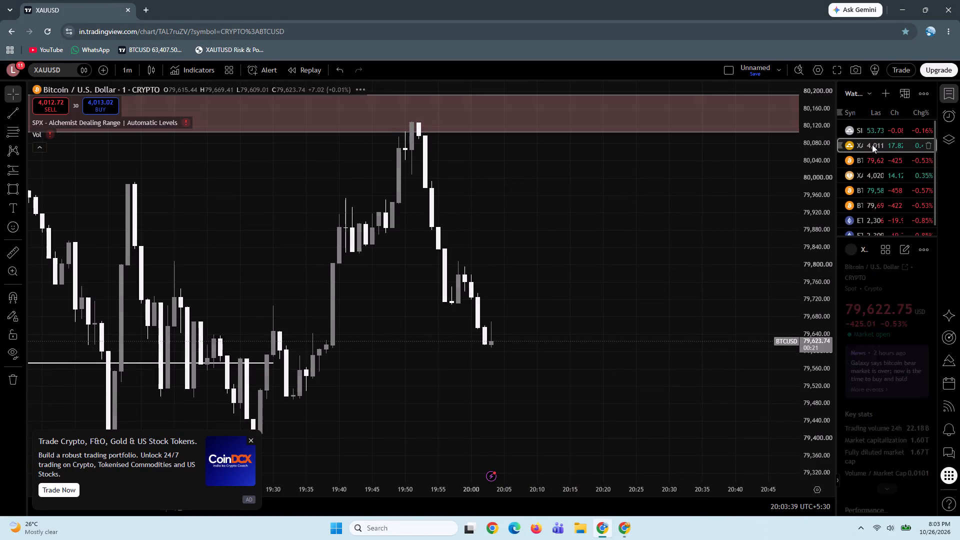
drag(696, 164, 676, 277)
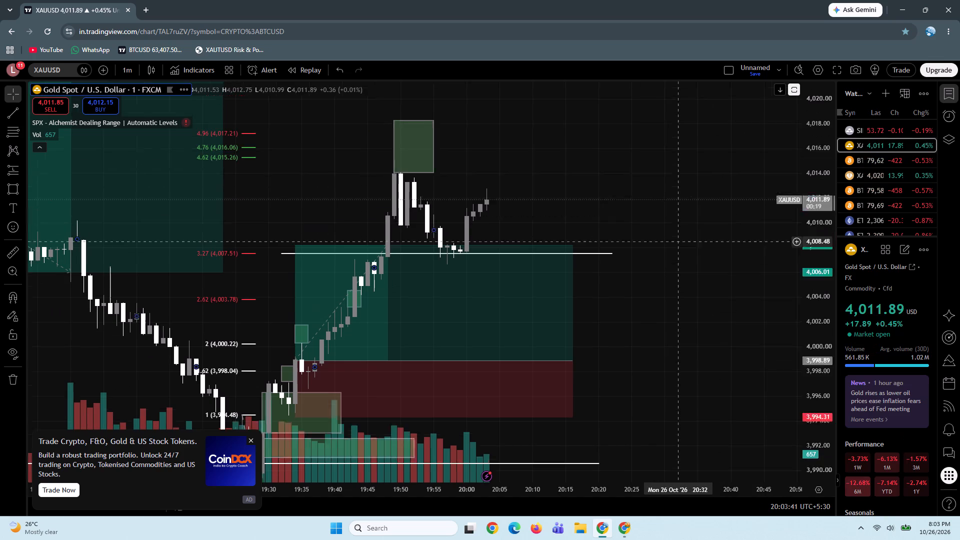
drag(676, 277, 668, 308)
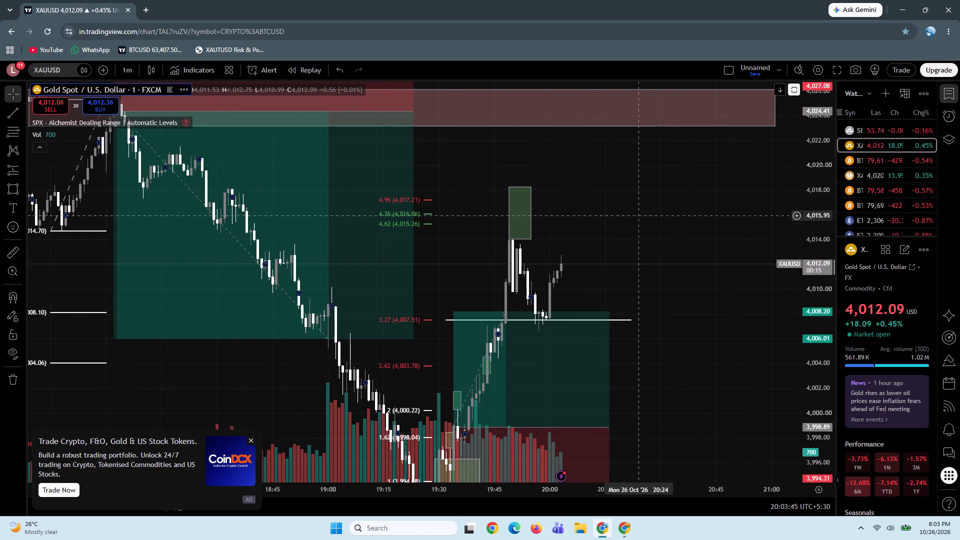
drag(636, 204, 609, 260)
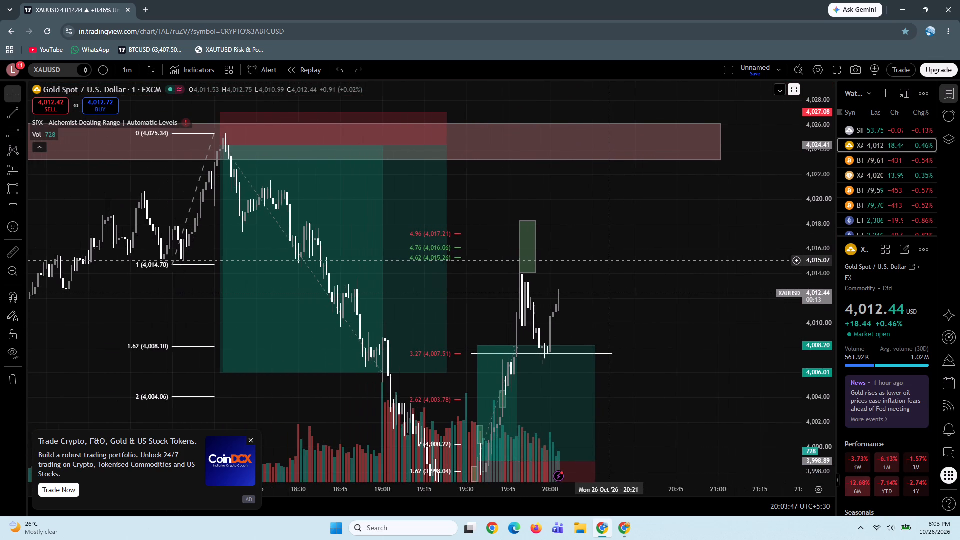
drag(822, 150, 812, 268)
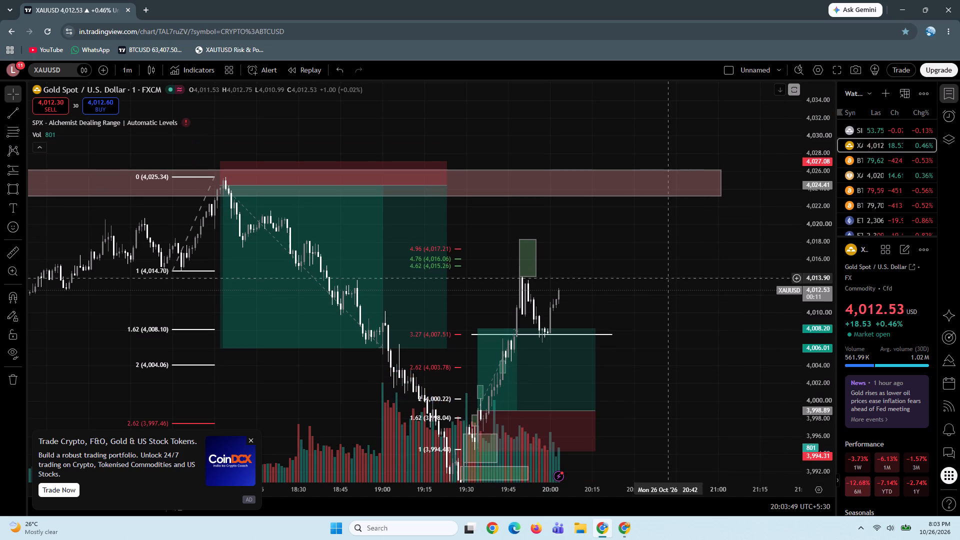
drag(609, 235, 572, 299)
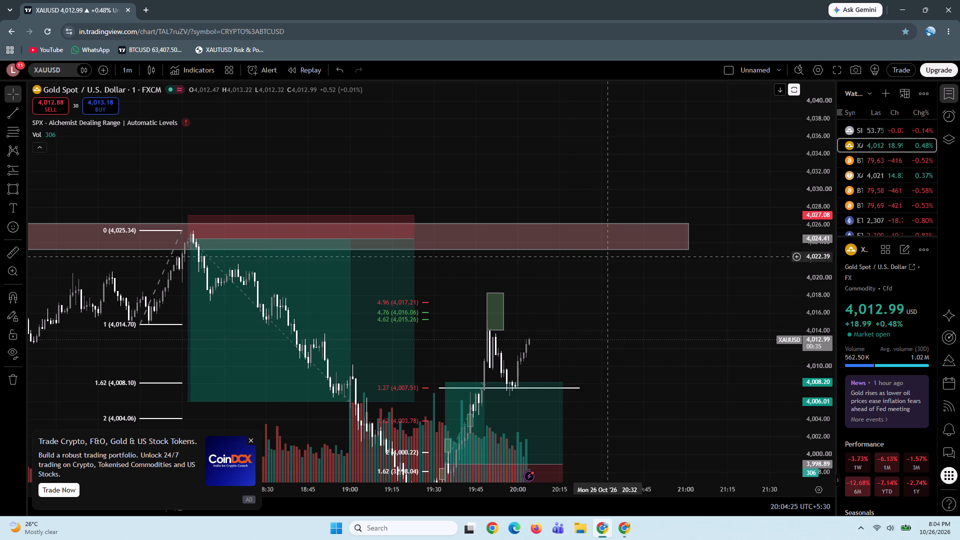
drag(583, 285, 525, 280)
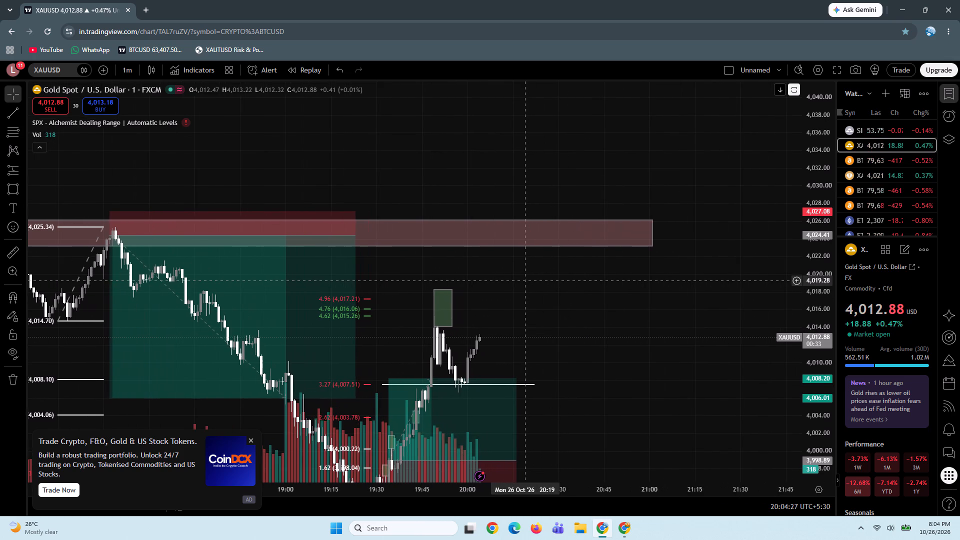
scroll(525, 280, up, 1)
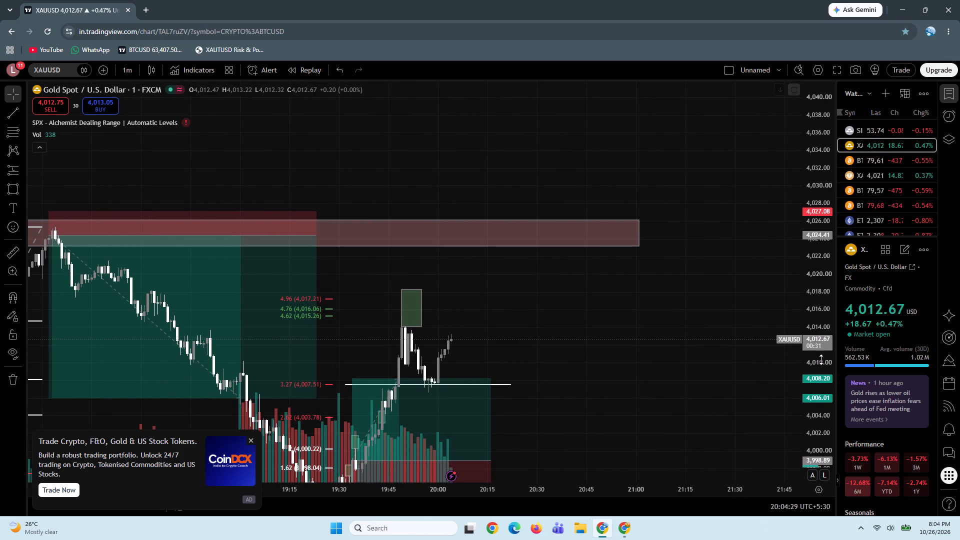
drag(821, 359, 830, 226)
drag(651, 302, 660, 275)
Switch to the Analysis_XAUUSD spreadsheet and inspect the Target cell of the BTCUSDT trade in P_Journal.
click(619, 533)
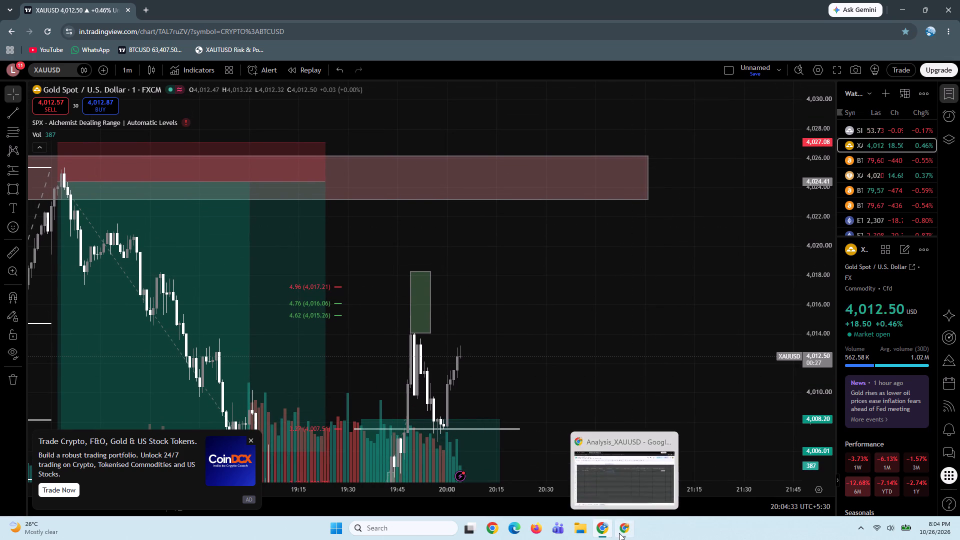
scroll(374, 194, right, 6)
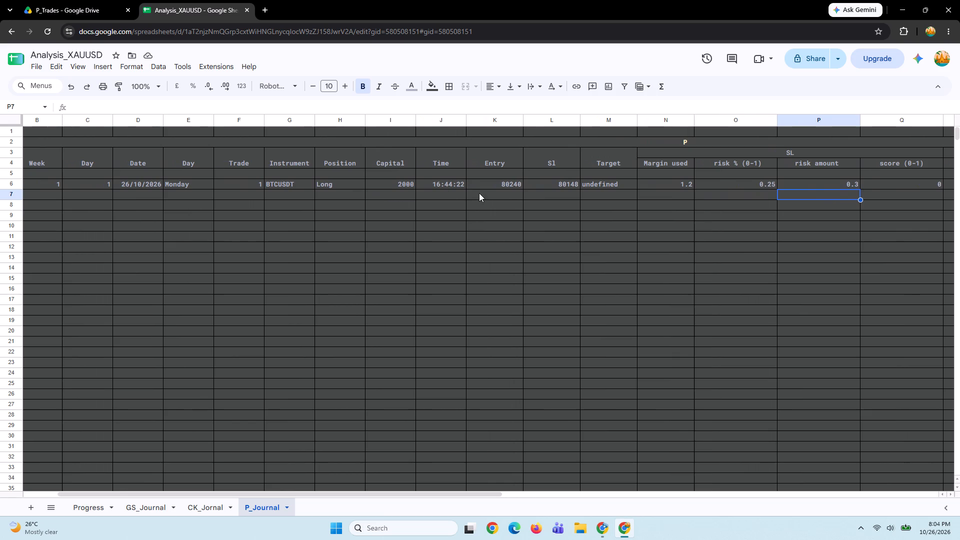
click(603, 185)
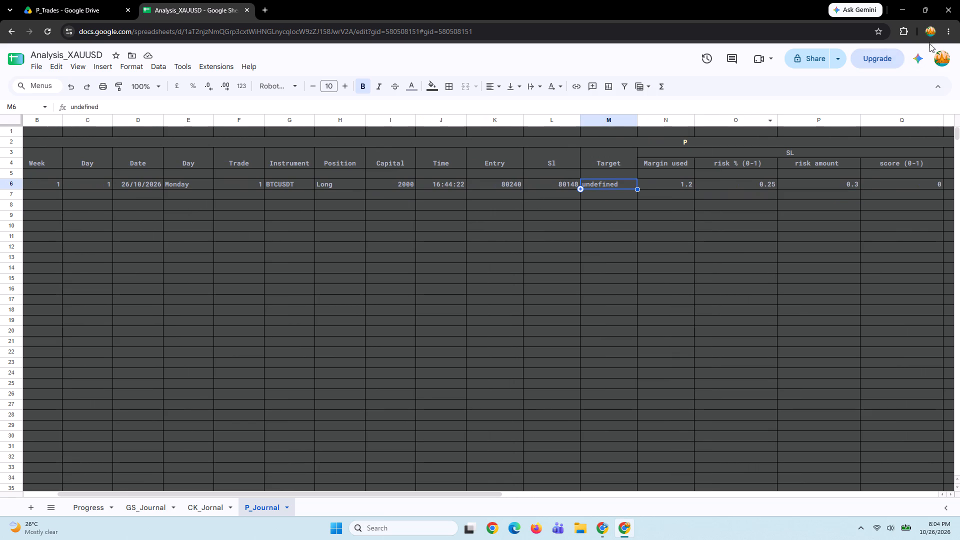
Show the hidden system tray icons.
click(862, 528)
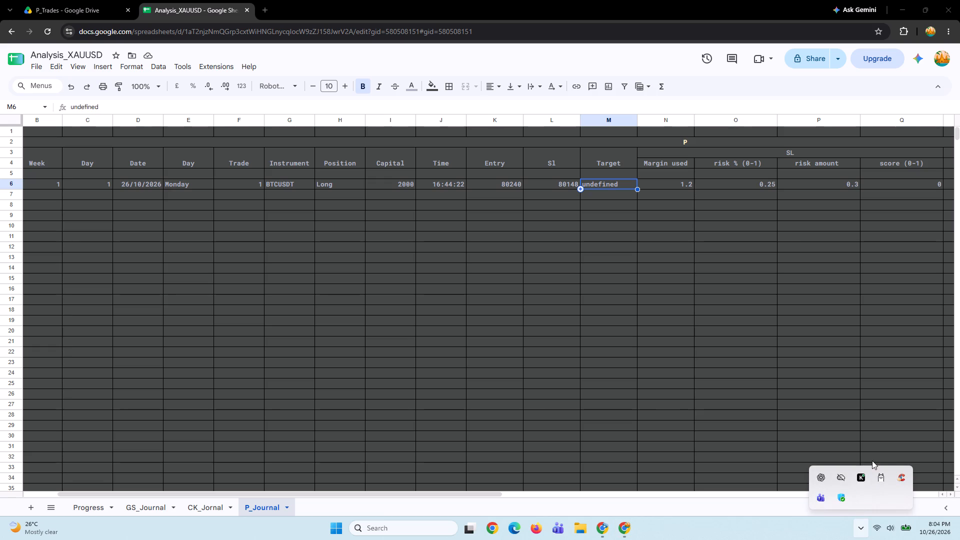
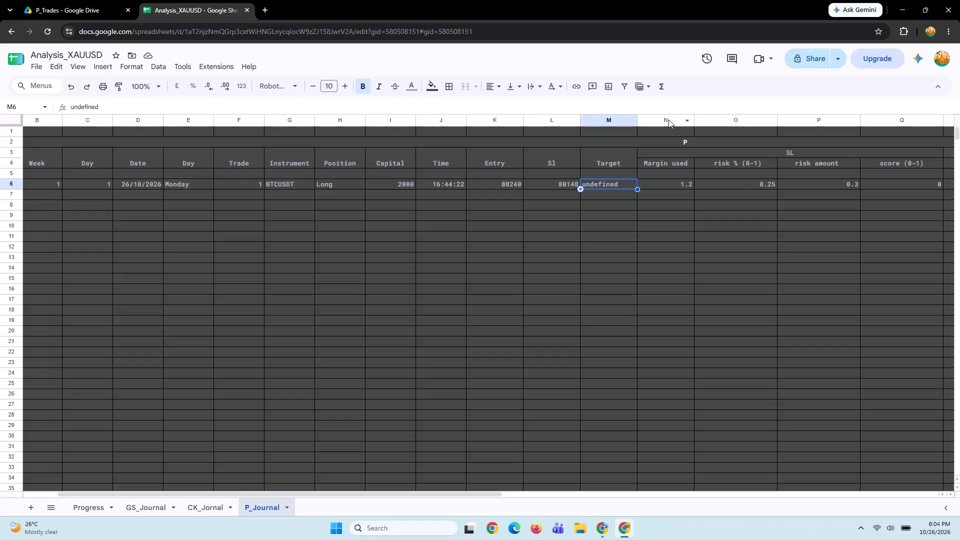
Examine the logged BTCUSDT trade across all P_Journal columns, including its Target cell.
scroll(668, 119, up, 1)
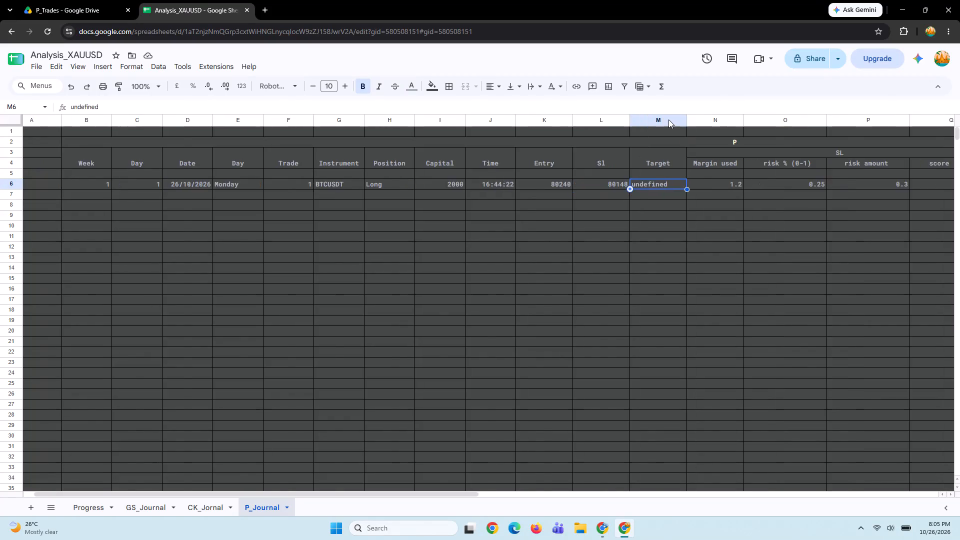
scroll(668, 119, up, 1)
scroll(668, 119, left, 4)
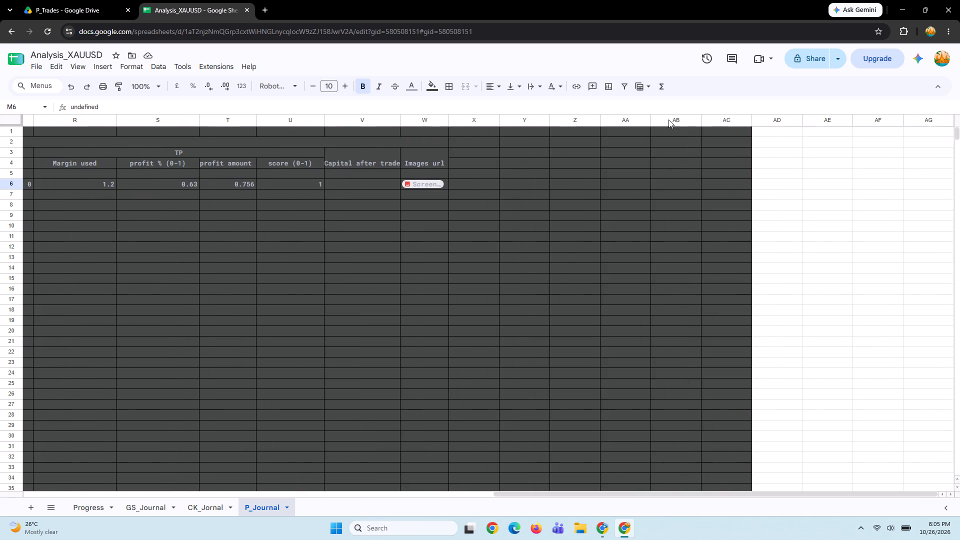
scroll(668, 119, right, 7)
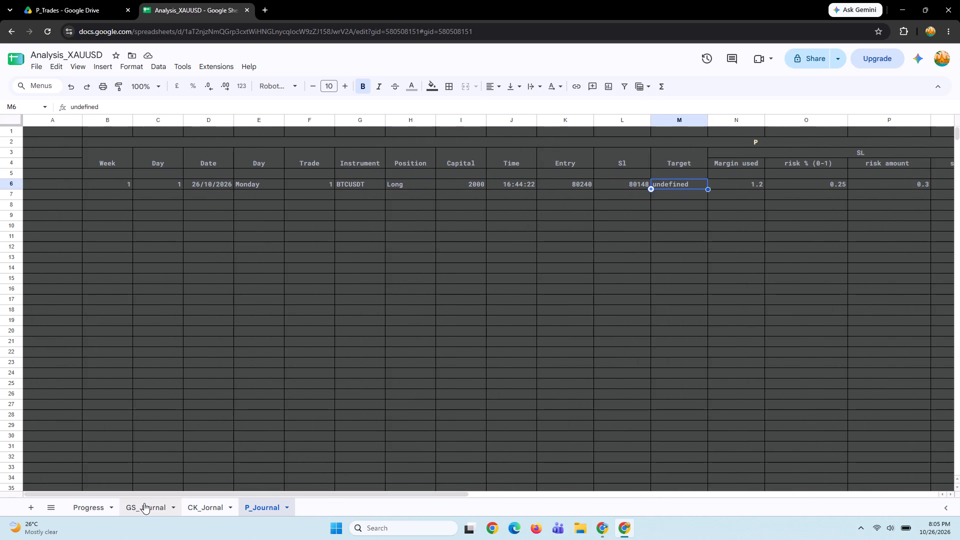
click(494, 341)
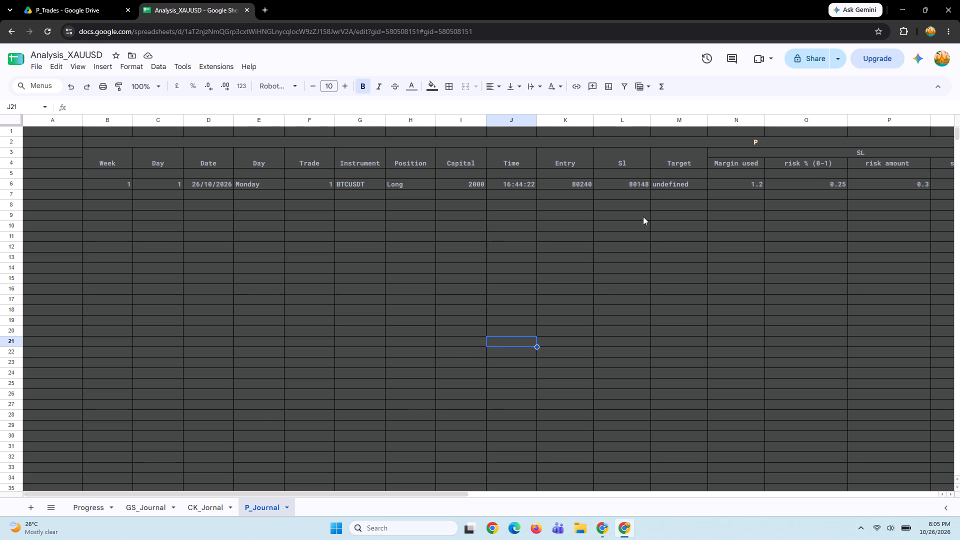
click(673, 187)
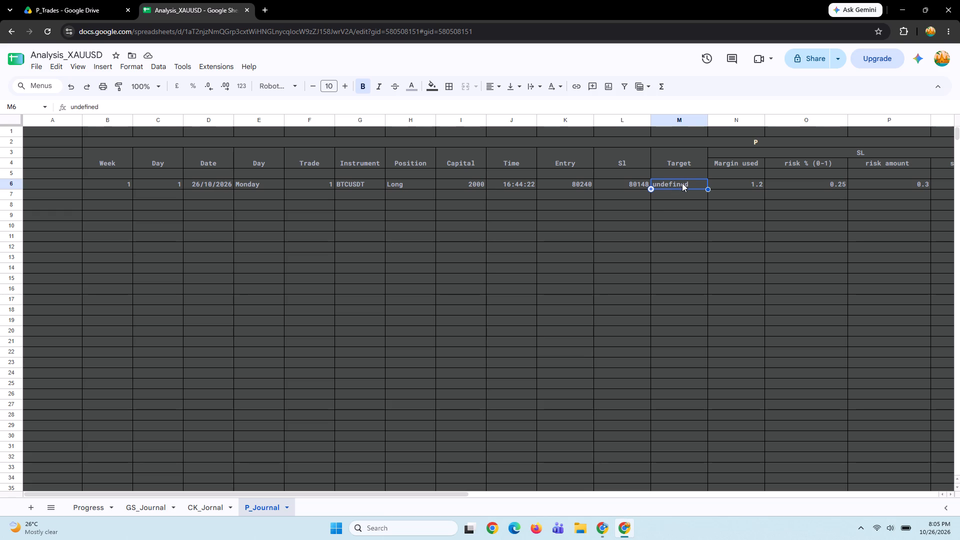
click(682, 183)
Start a new trade entry in row 7 below the BTCUSDT trade with Week 1 and Day 1.
click(124, 193)
key(1)
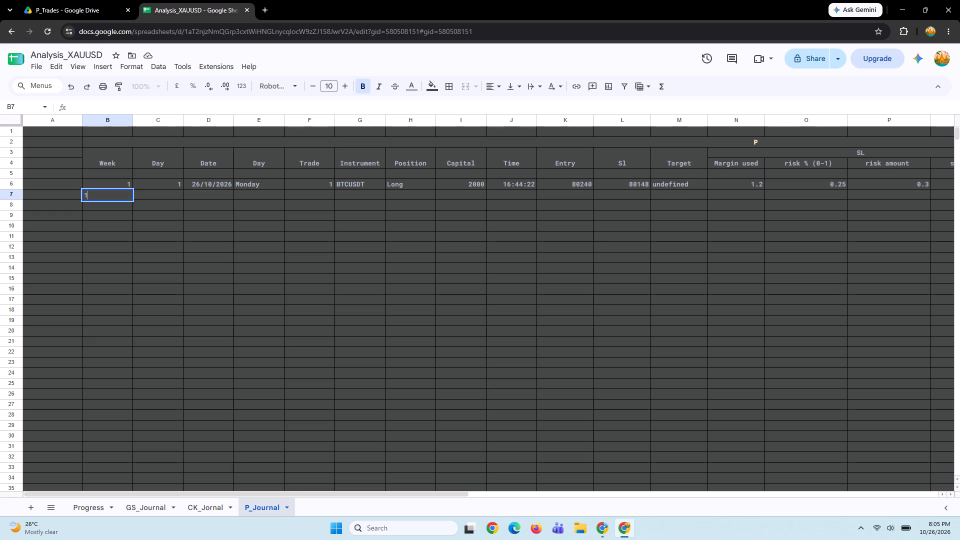
key(Tab)
key(1)
key(Tab)
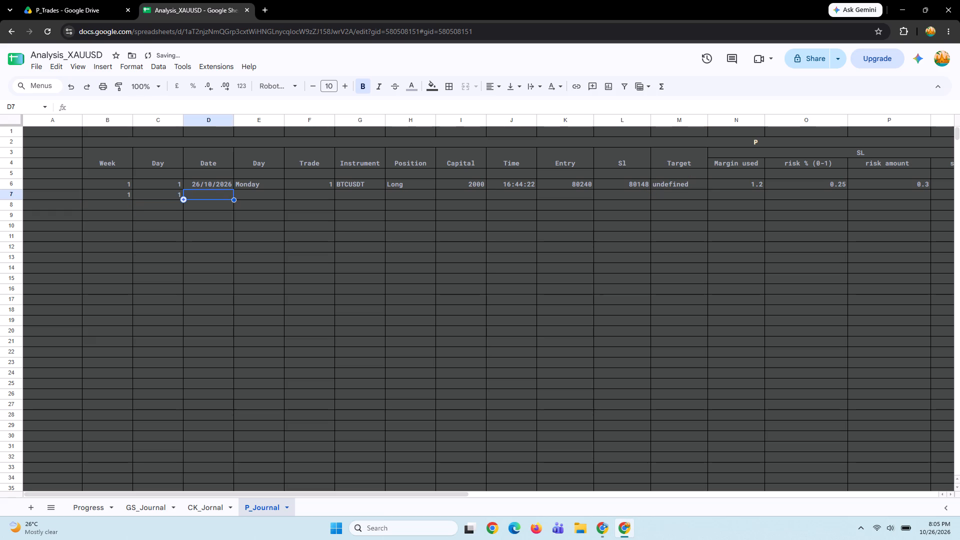
Copy the date 26/10/2026 from the BTCUSDT trade into the Date cell of row 7.
key(Up)
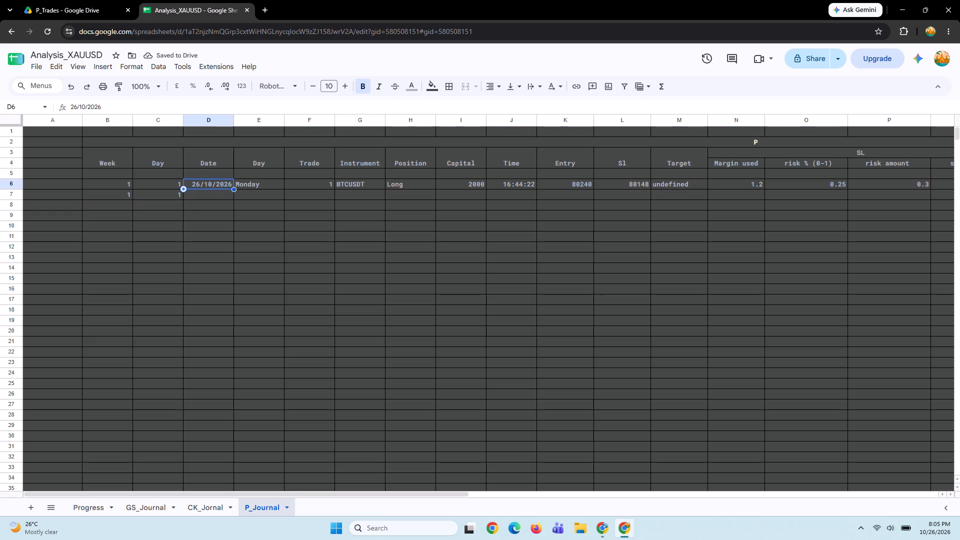
key(ctrl+c)
key(Down)
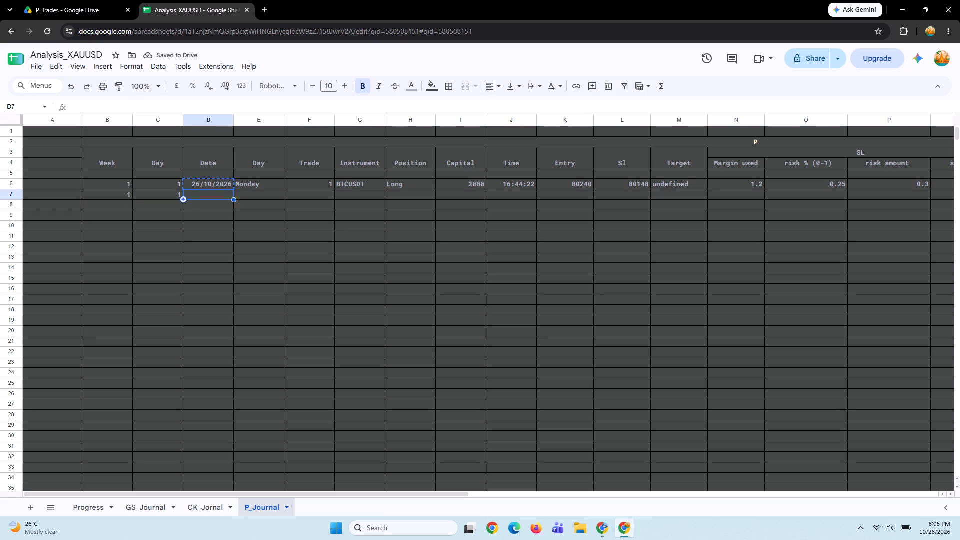
key(ctrl+v)
key(0)
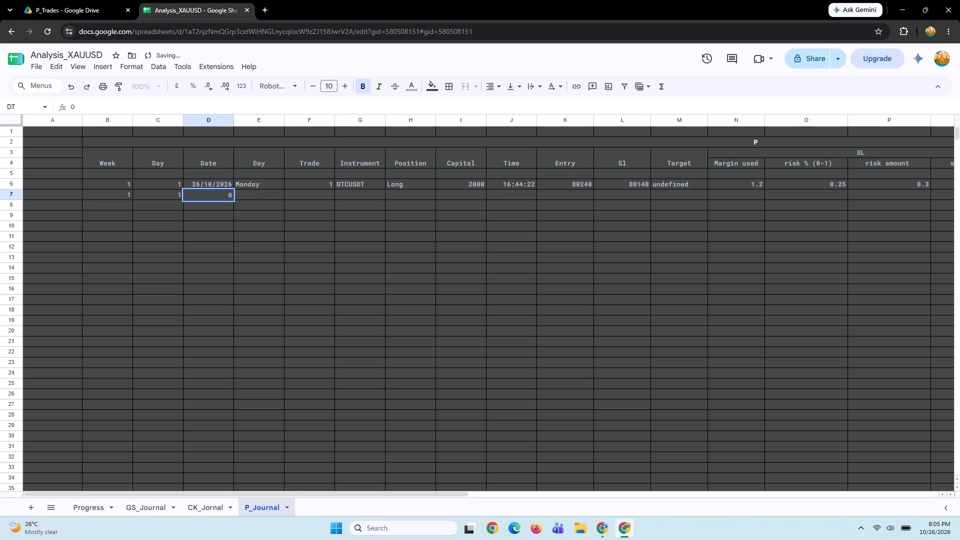
key(ctrl+z)
key(ctrl+z)
click(276, 227)
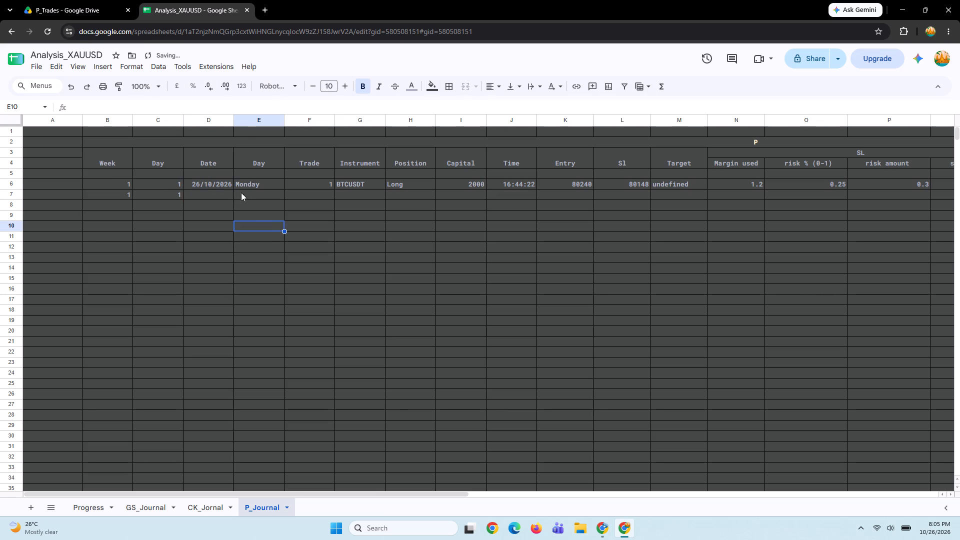
click(213, 184)
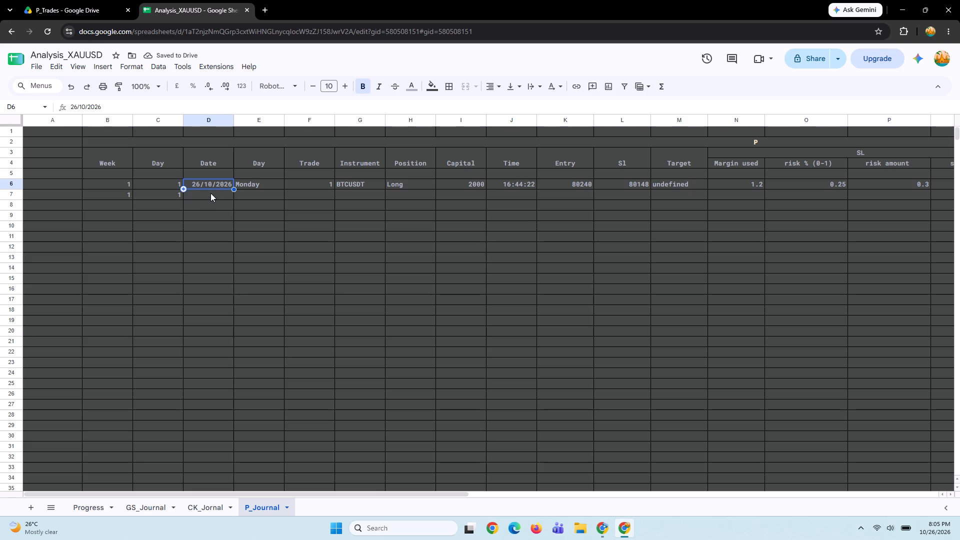
click(210, 193)
key(ctrl+v)
Copy the weekday Monday from the BTCUSDT trade into the second Day column of row 7.
click(253, 194)
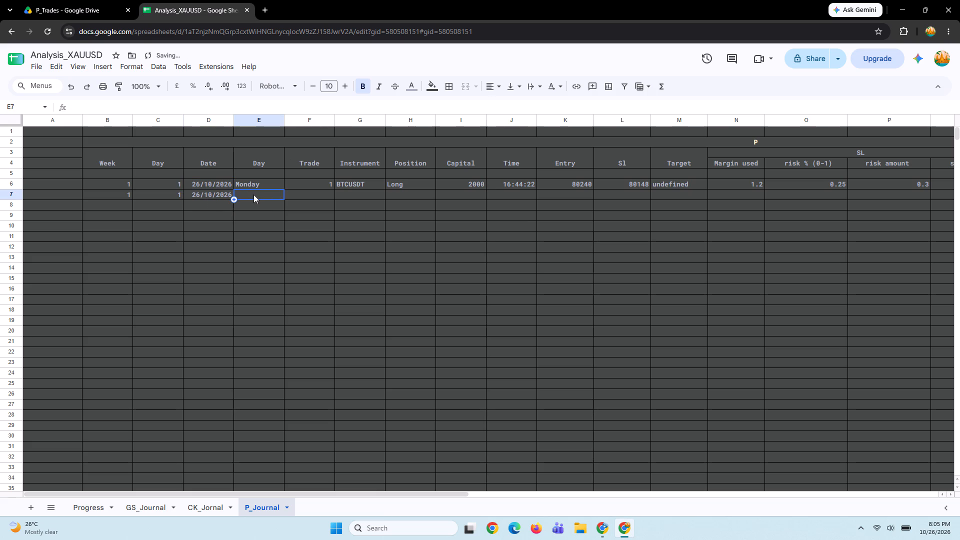
key(Up)
key(ctrl+c)
key(Down)
key(ctrl+c)
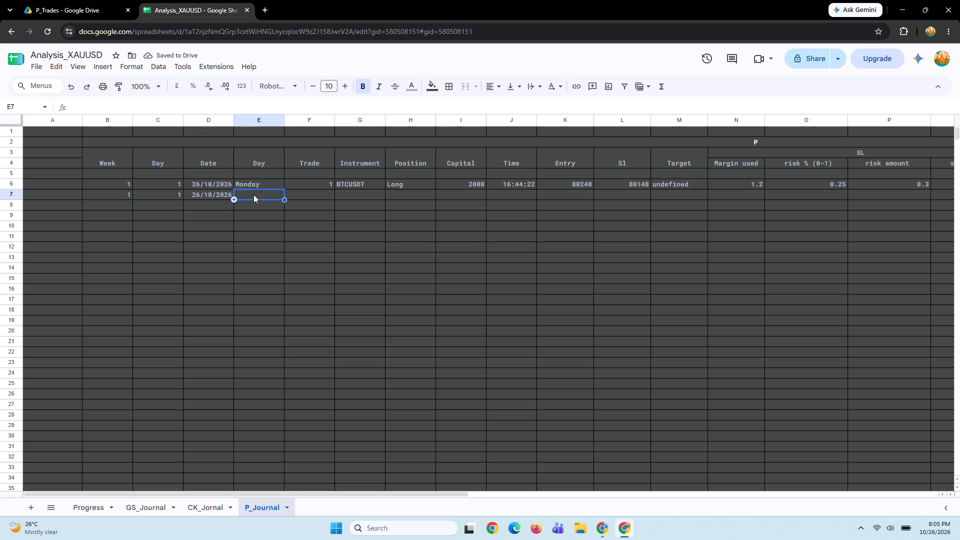
key(Up)
key(ctrl+c)
key(Down)
key(ctrl+v)
Enter trade number 2 and the instrument XAUUSDT in row 7.
click(312, 196)
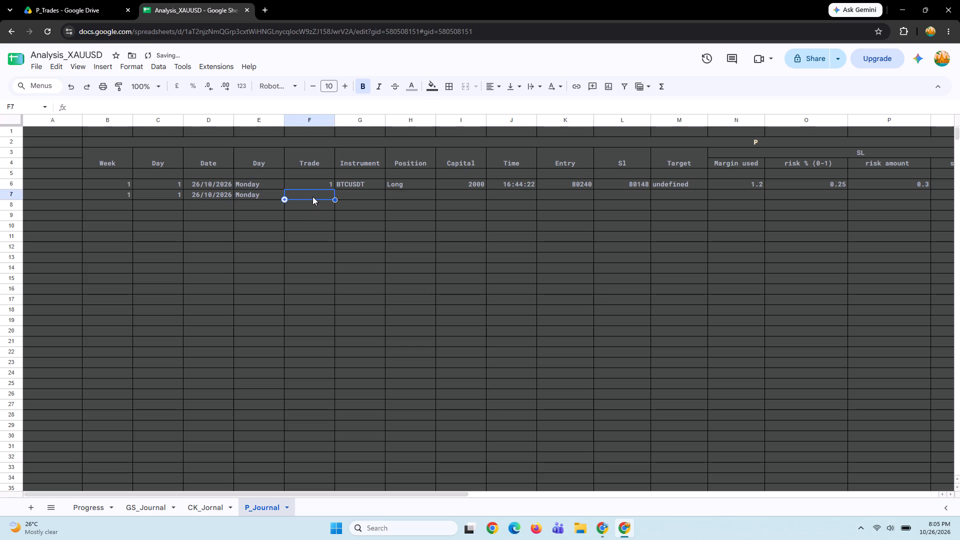
key(2)
key(Tab)
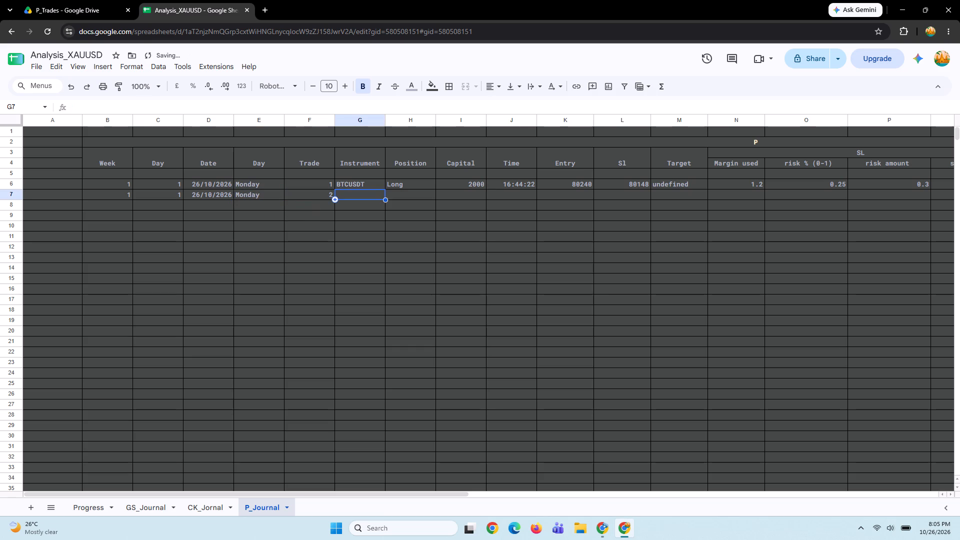
text(Xa)
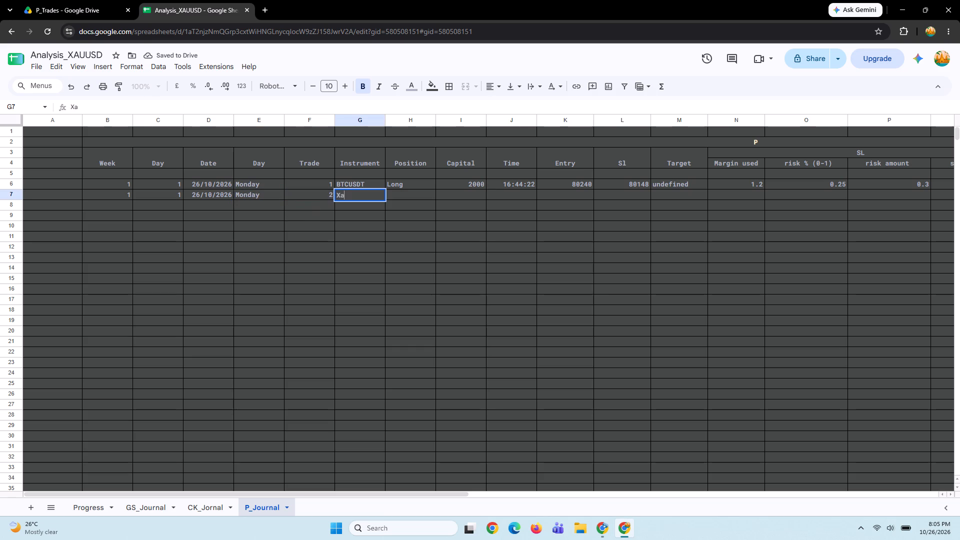
text(UU)
key(BackSpace)
key(BackSpace)
key(BackSpace)
text(AUU)
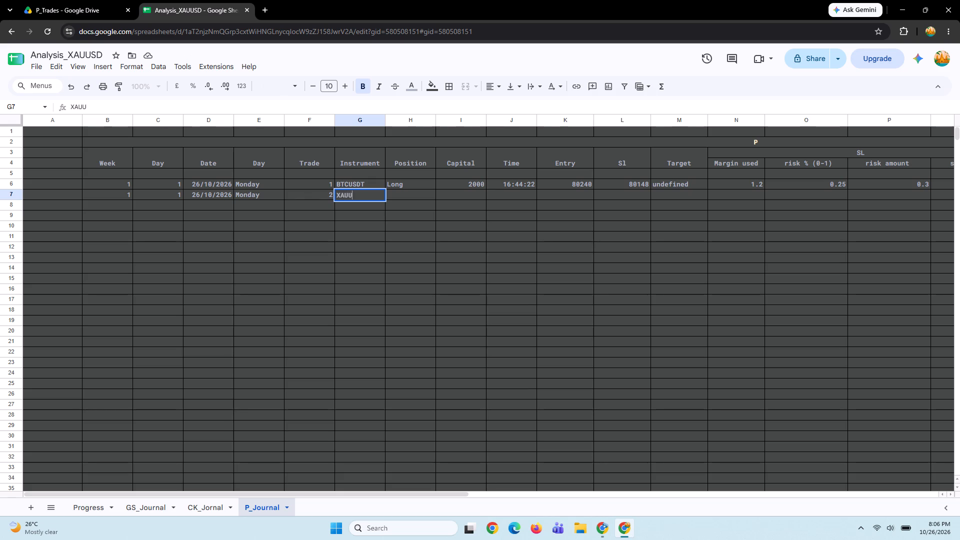
key(shift+s)
text(DT)
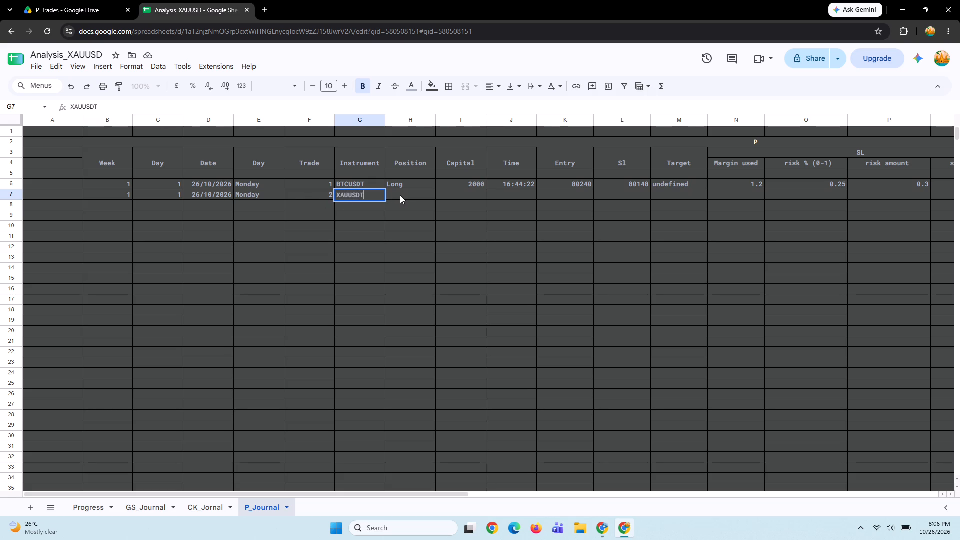
Enter the position Long and a capital of 2000 for the XAUUSDT trade in row 7.
click(400, 195)
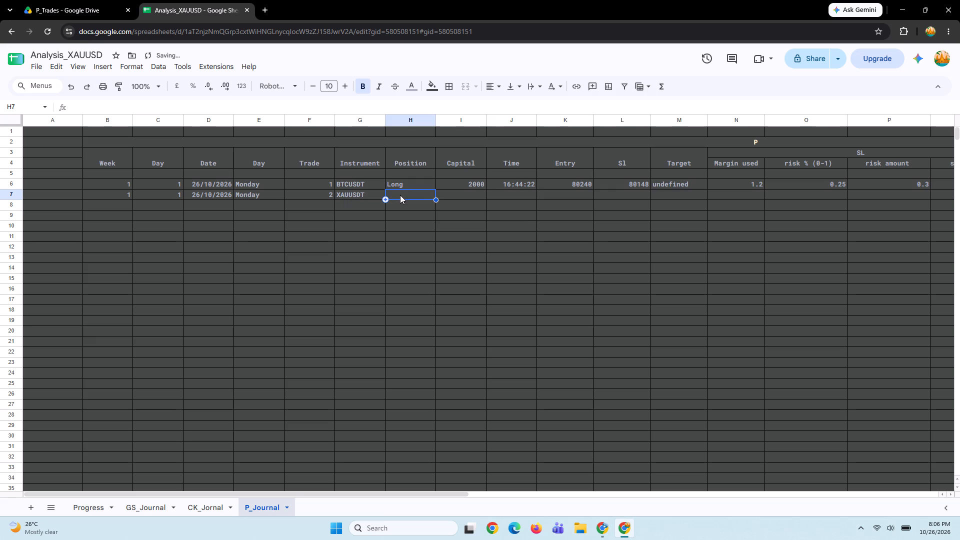
text(Lonf)
key(BackSpace)
key(g)
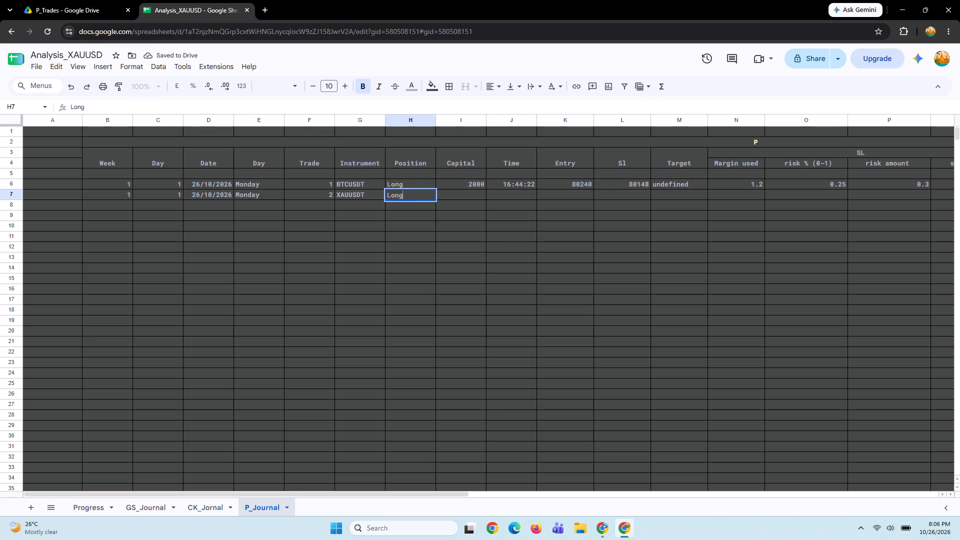
click(463, 194)
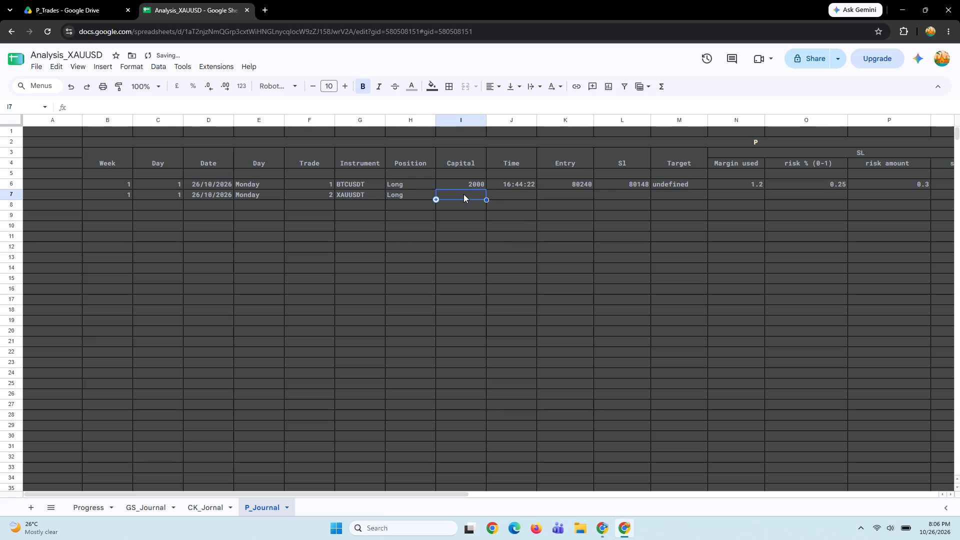
text(200)
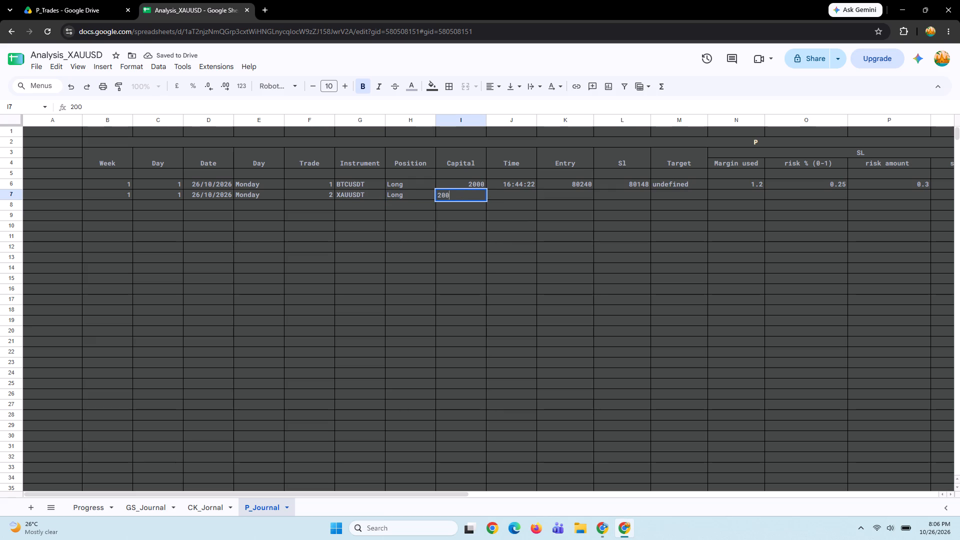
key(0)
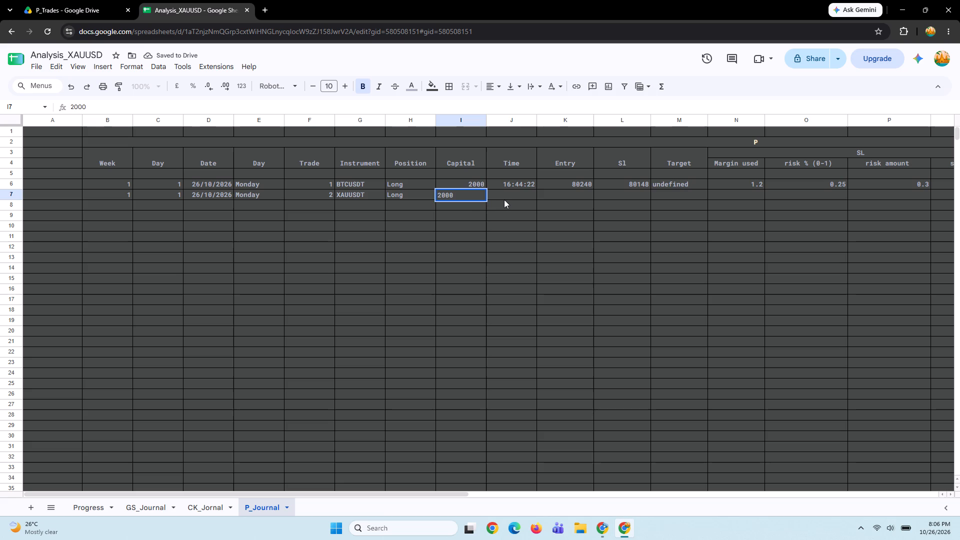
click(503, 196)
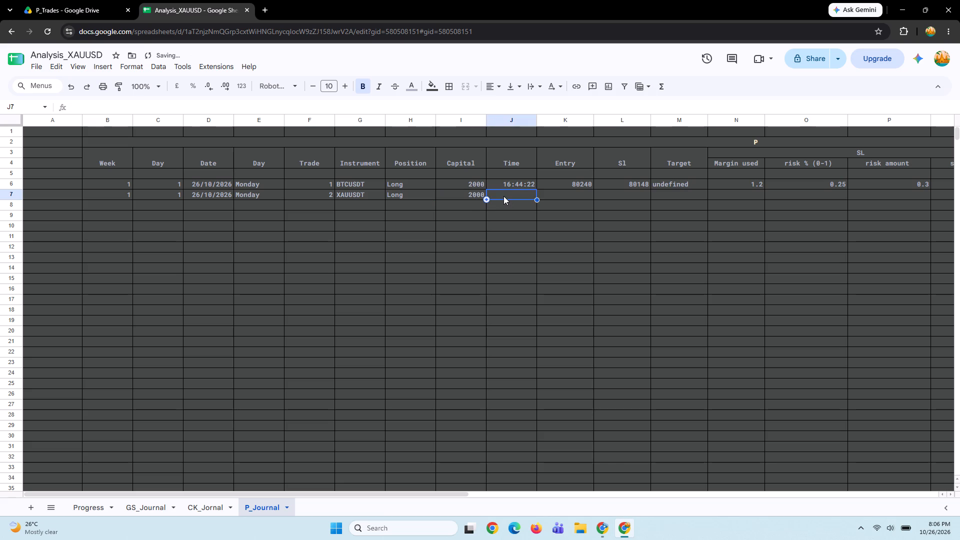
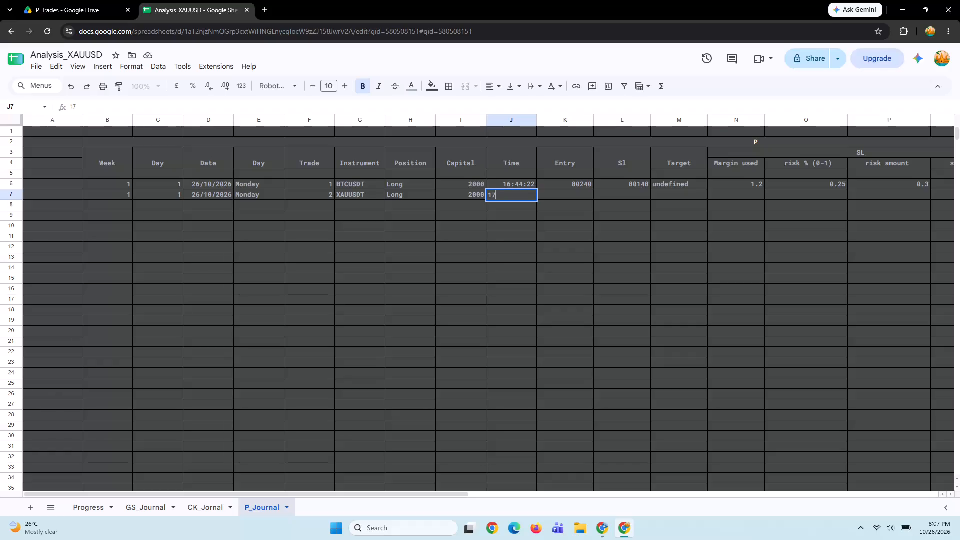
Enter the trade time 17:34:48 in the Time cell of row 7.
key(shift+colon)
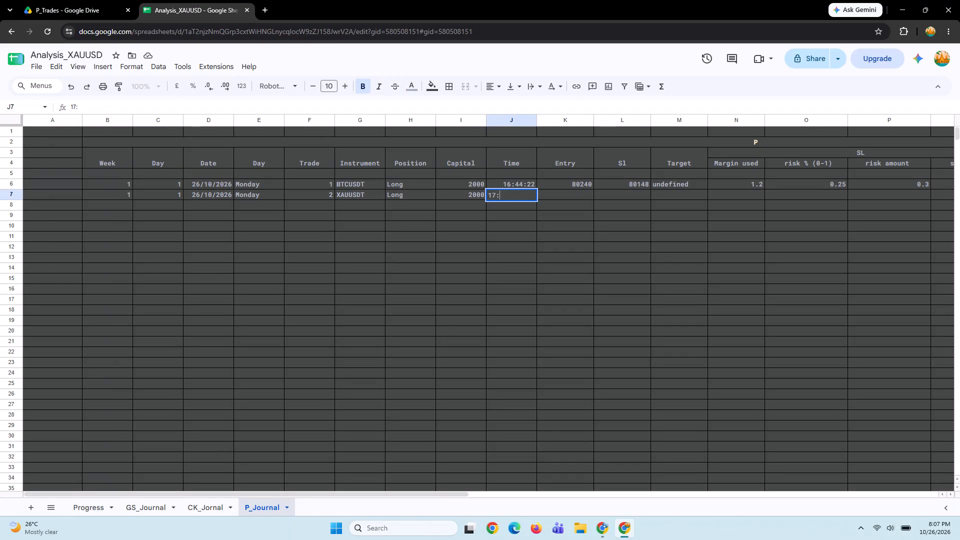
text(48)
key(shift+colon)
key(BackSpace)
key(BackSpace)
key(BackSpace)
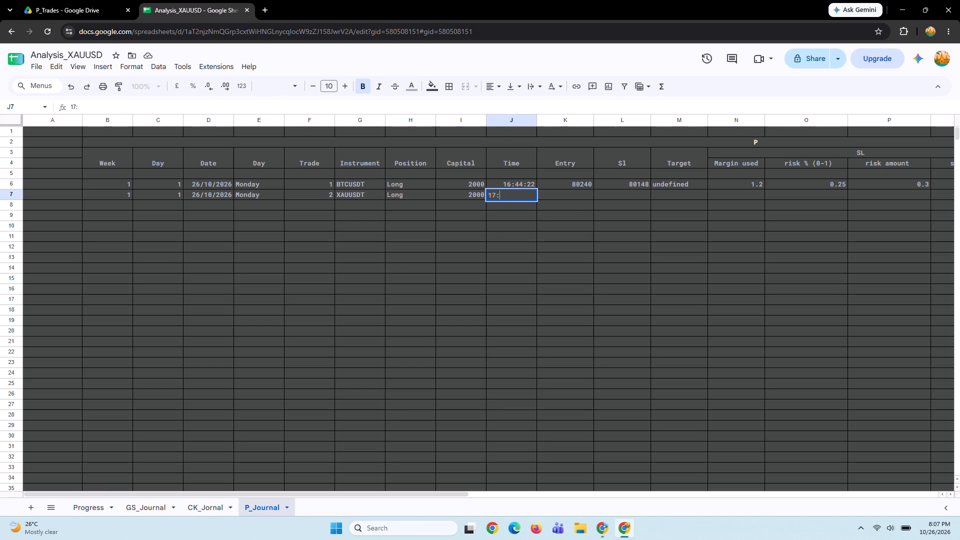
text(34:)
text(48)
Enter the entry price 4007.35 for the XAUUSDT trade in row 7.
click(555, 192)
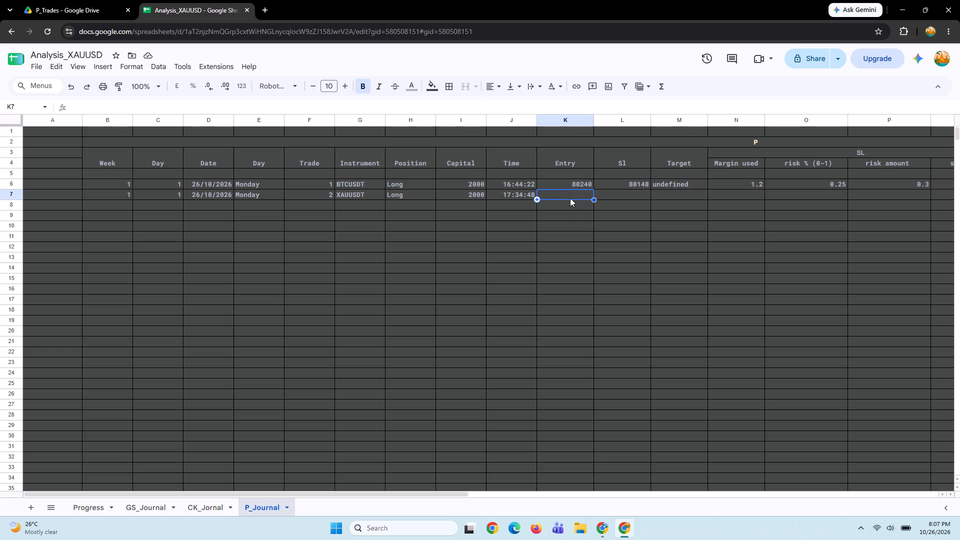
text(400)
text(7.95)
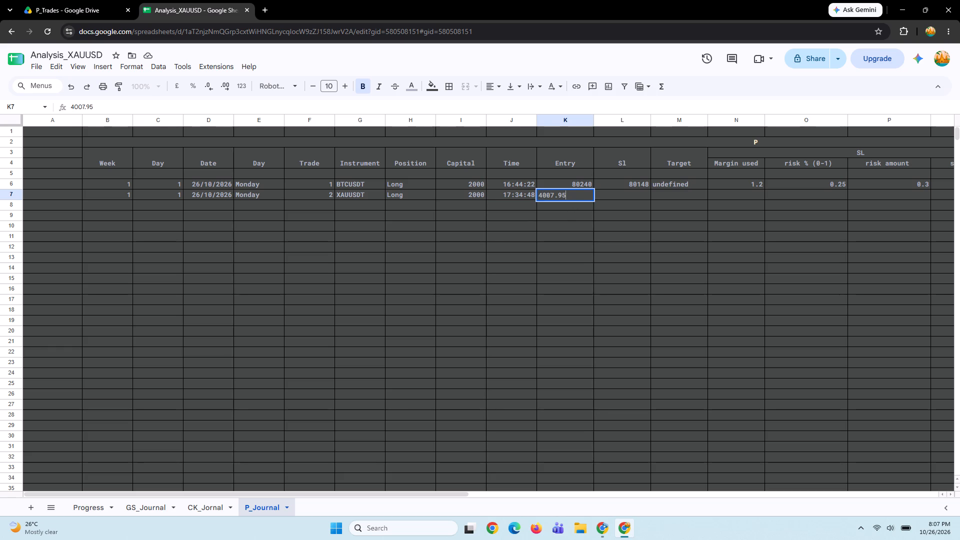
key(BackSpace)
key(BackSpace)
text(35)
key(Tab)
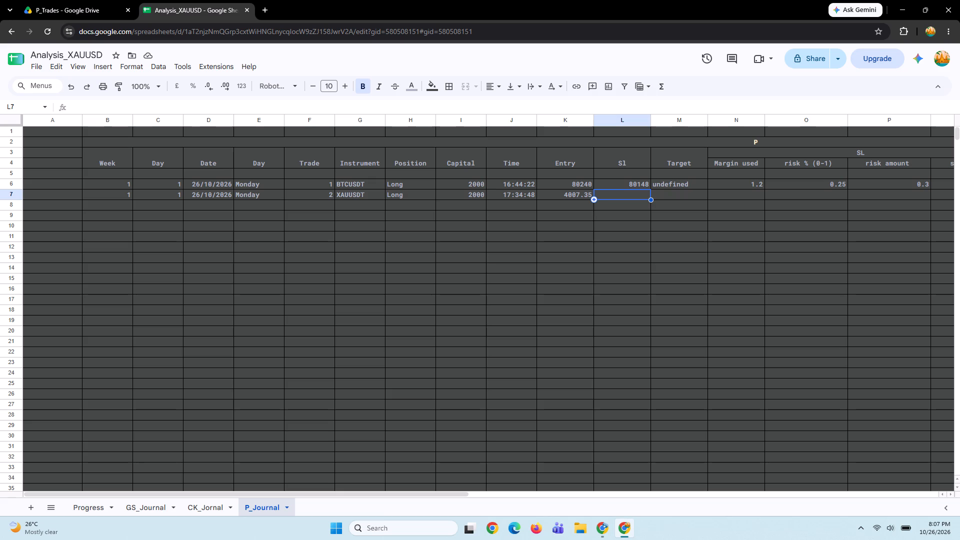
Enter 4018 as the Target of the XAUUSDT trade in row 7.
key(Right)
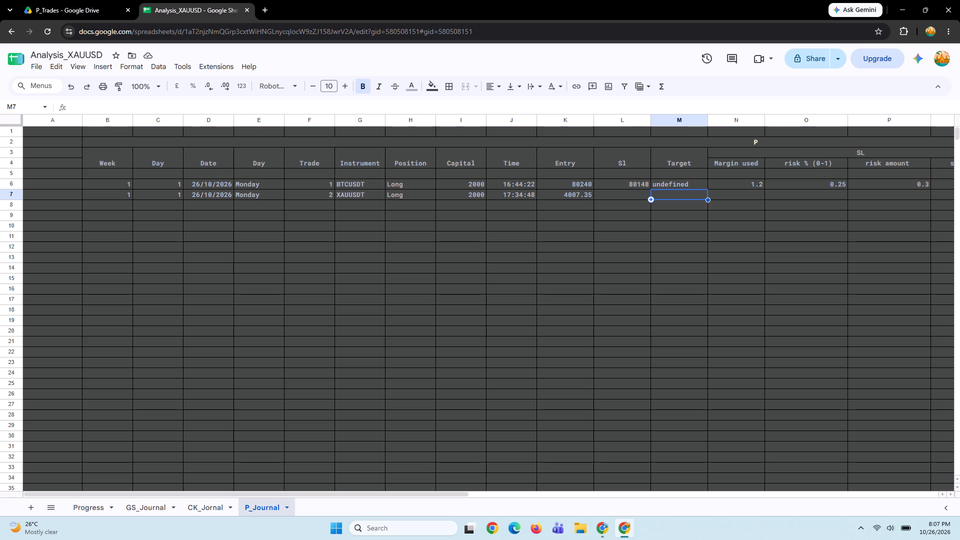
text(40)
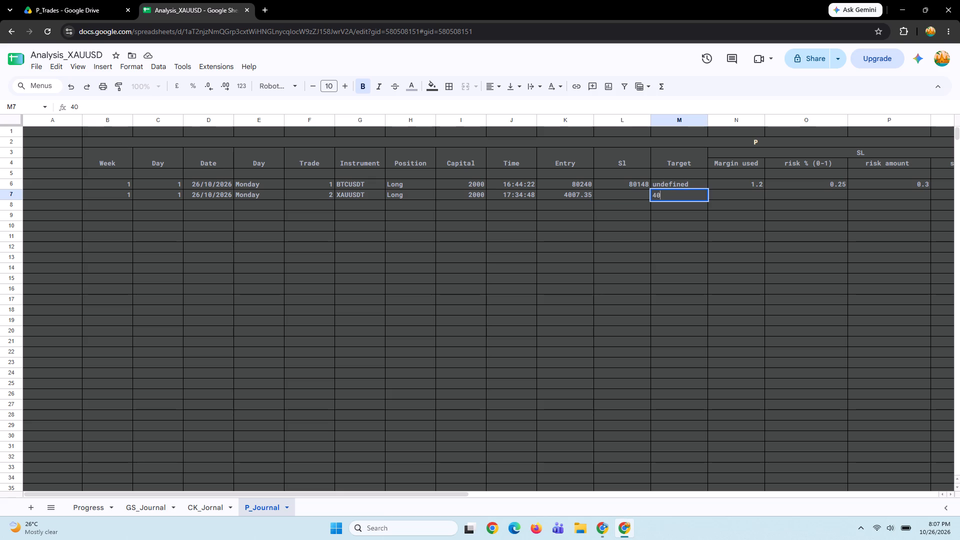
text(18)
click(633, 197)
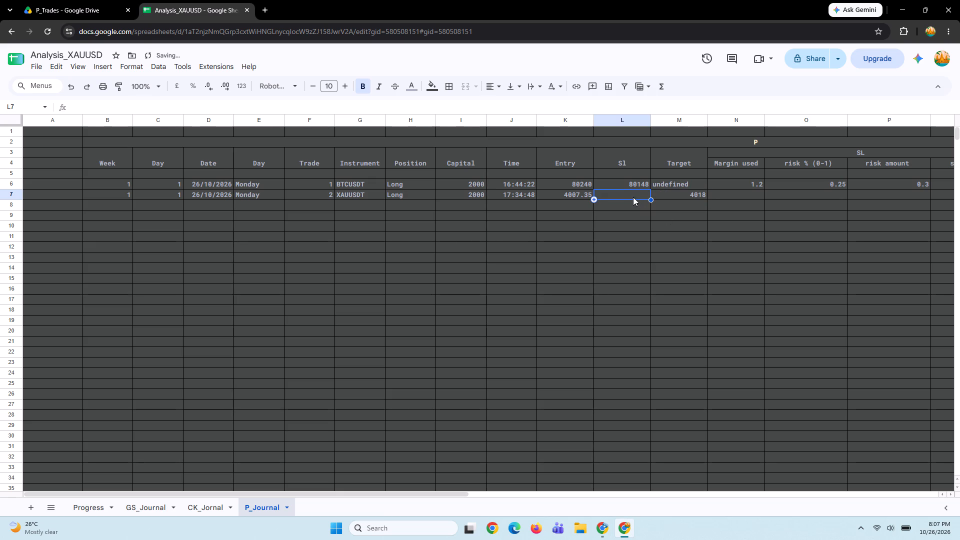
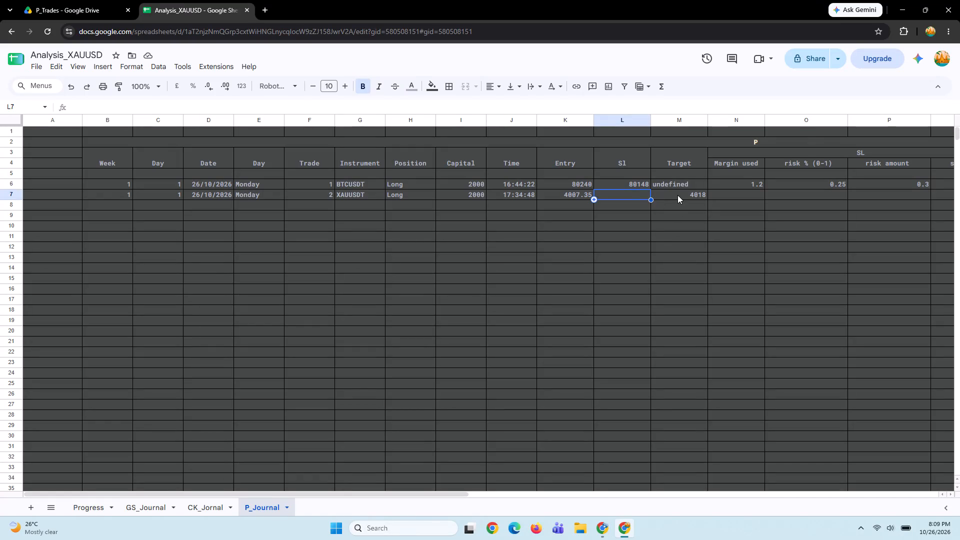
Enter 4003.18 as the Sl value of the XAUUSDT trade in row 7.
click(627, 190)
click(627, 198)
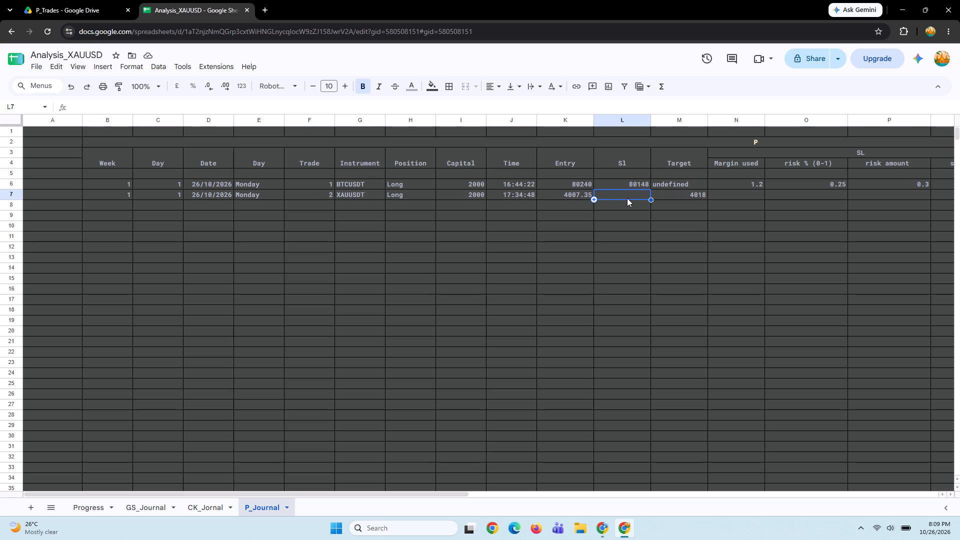
text(400)
text(3.)
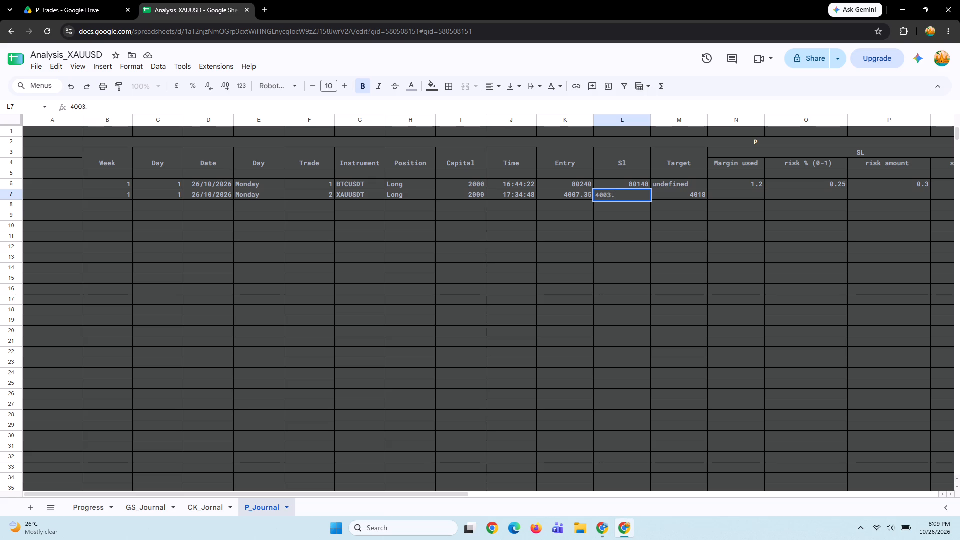
text(18)
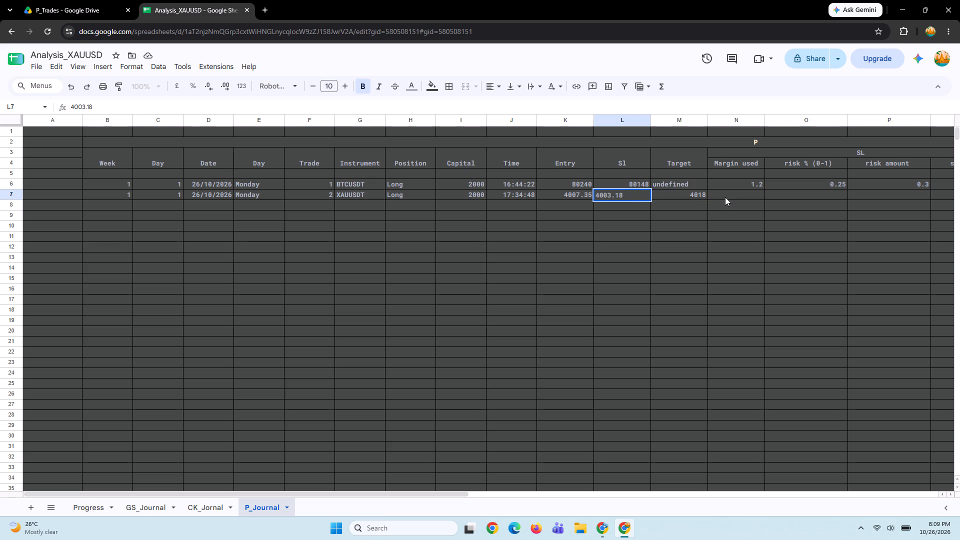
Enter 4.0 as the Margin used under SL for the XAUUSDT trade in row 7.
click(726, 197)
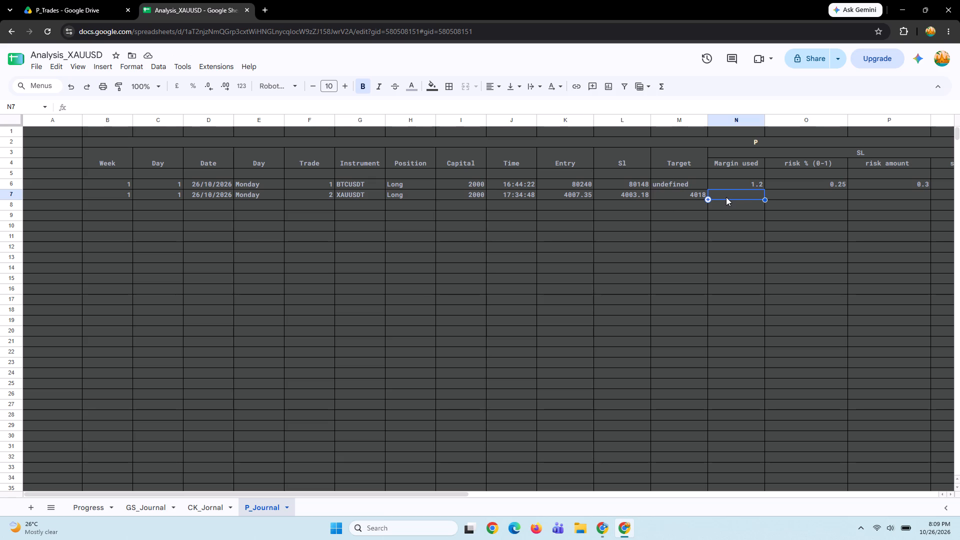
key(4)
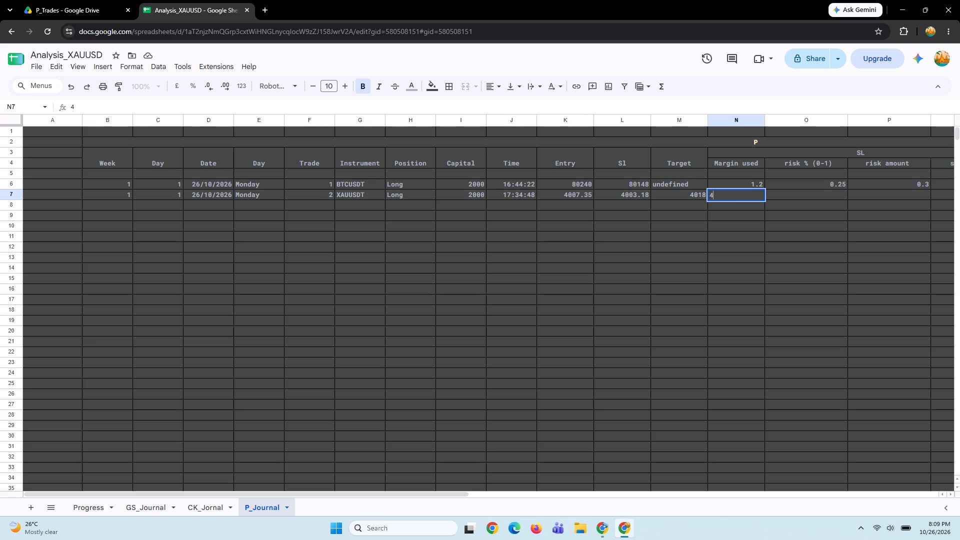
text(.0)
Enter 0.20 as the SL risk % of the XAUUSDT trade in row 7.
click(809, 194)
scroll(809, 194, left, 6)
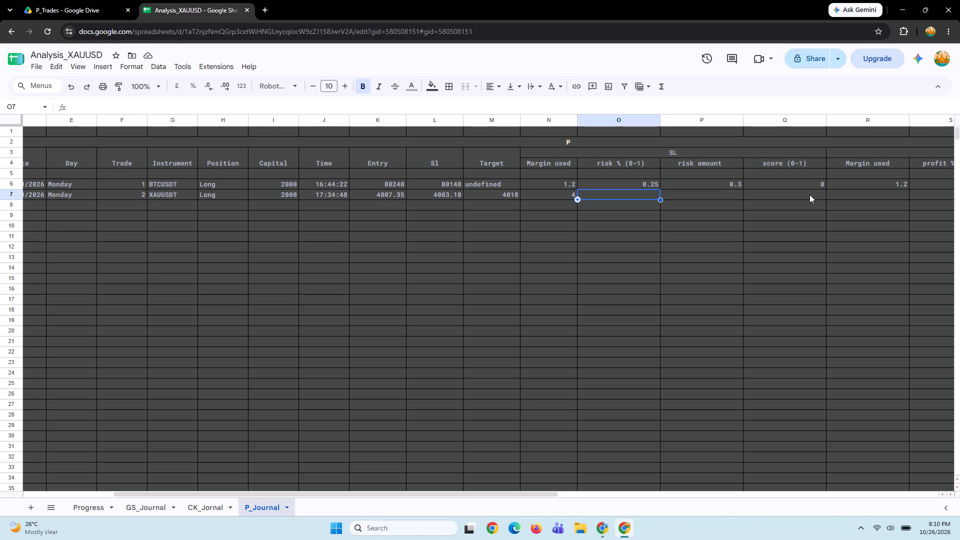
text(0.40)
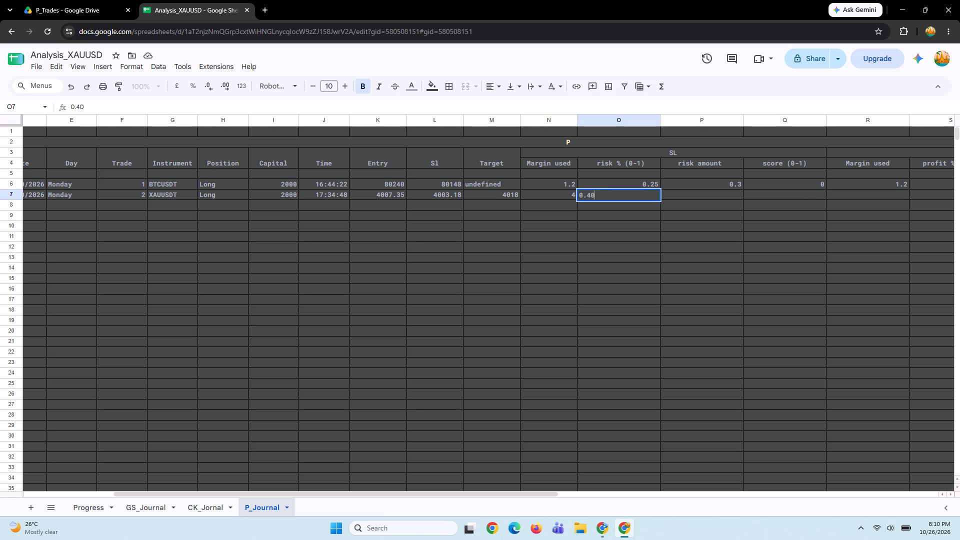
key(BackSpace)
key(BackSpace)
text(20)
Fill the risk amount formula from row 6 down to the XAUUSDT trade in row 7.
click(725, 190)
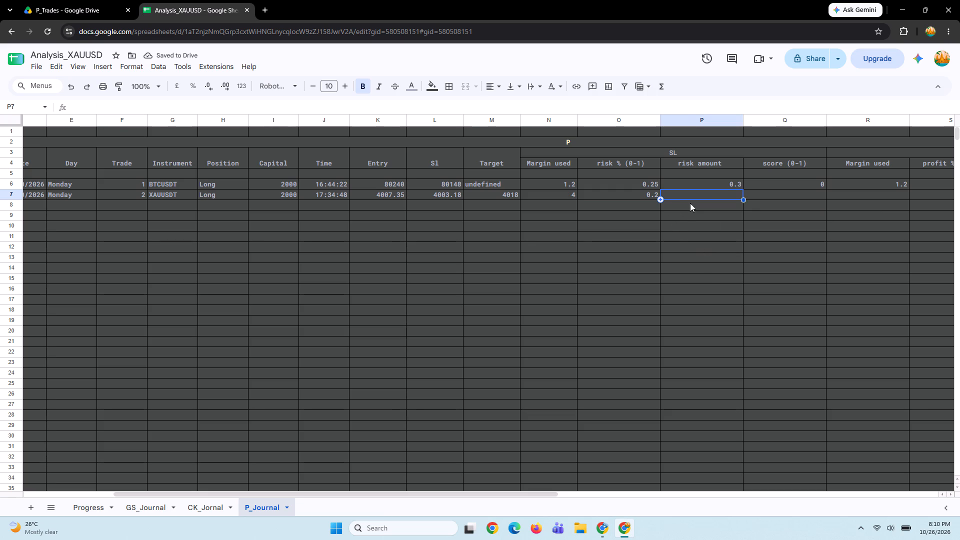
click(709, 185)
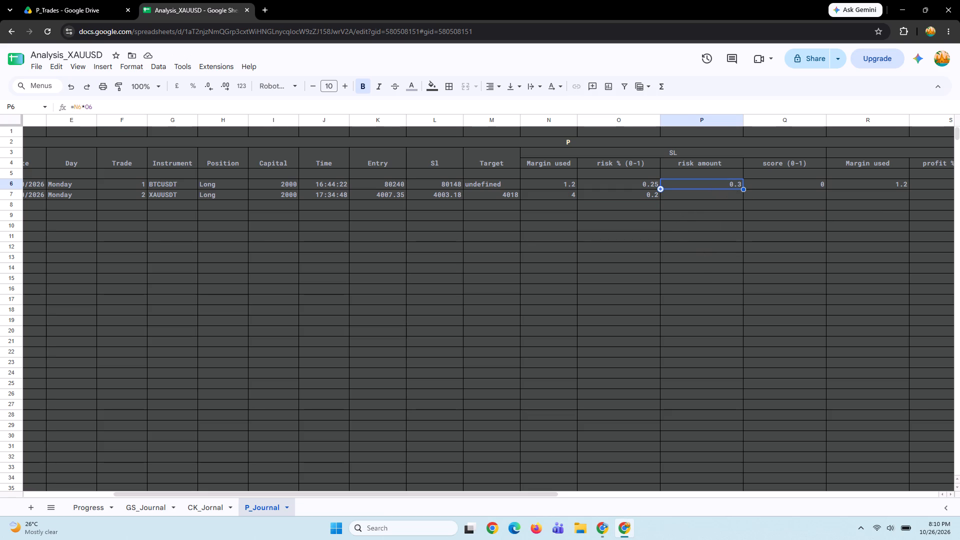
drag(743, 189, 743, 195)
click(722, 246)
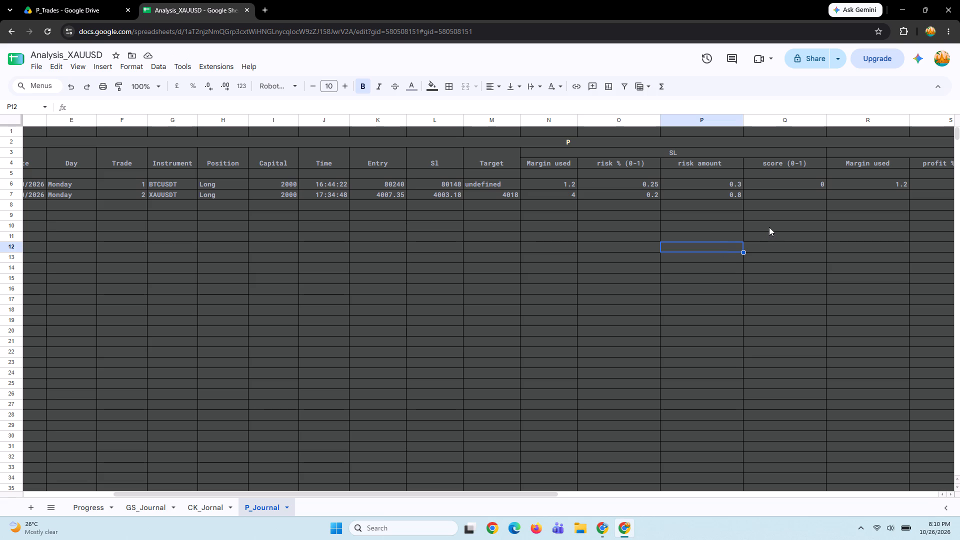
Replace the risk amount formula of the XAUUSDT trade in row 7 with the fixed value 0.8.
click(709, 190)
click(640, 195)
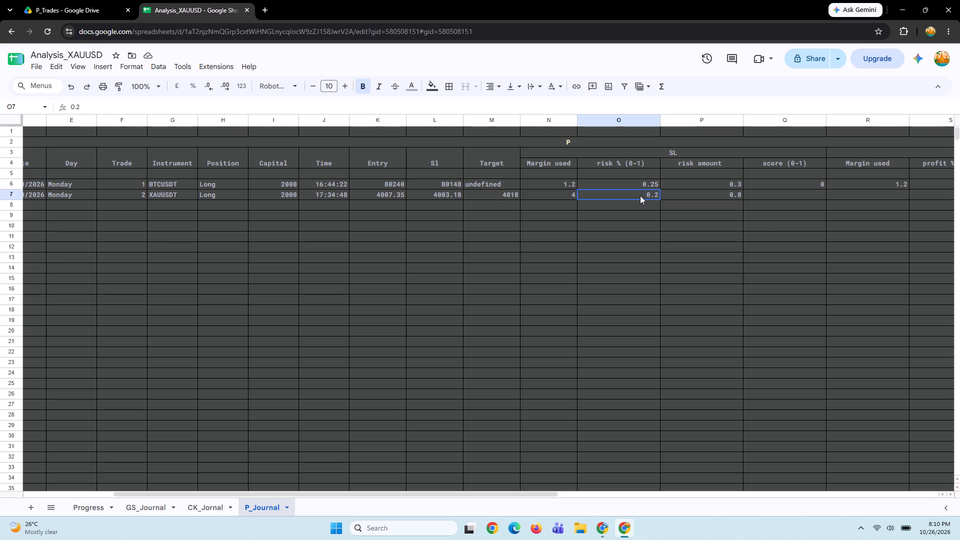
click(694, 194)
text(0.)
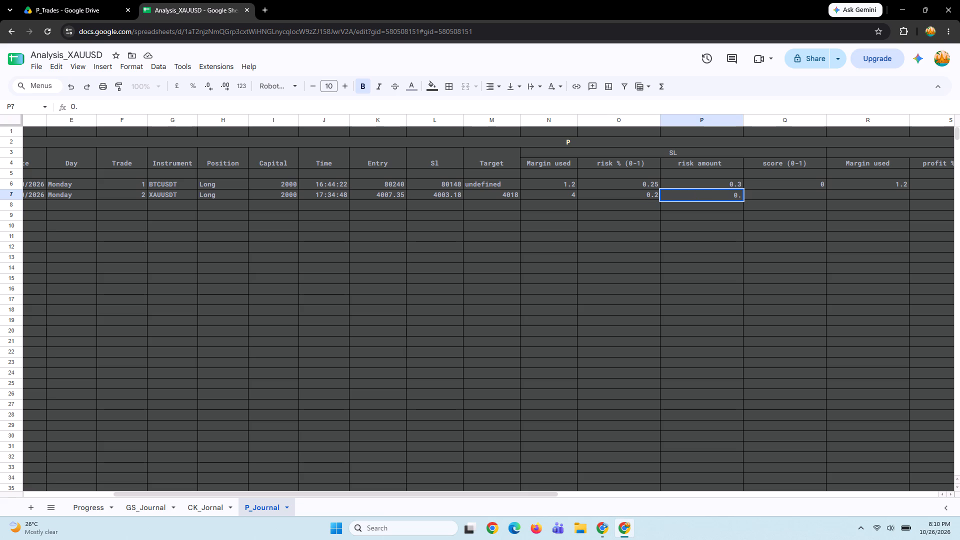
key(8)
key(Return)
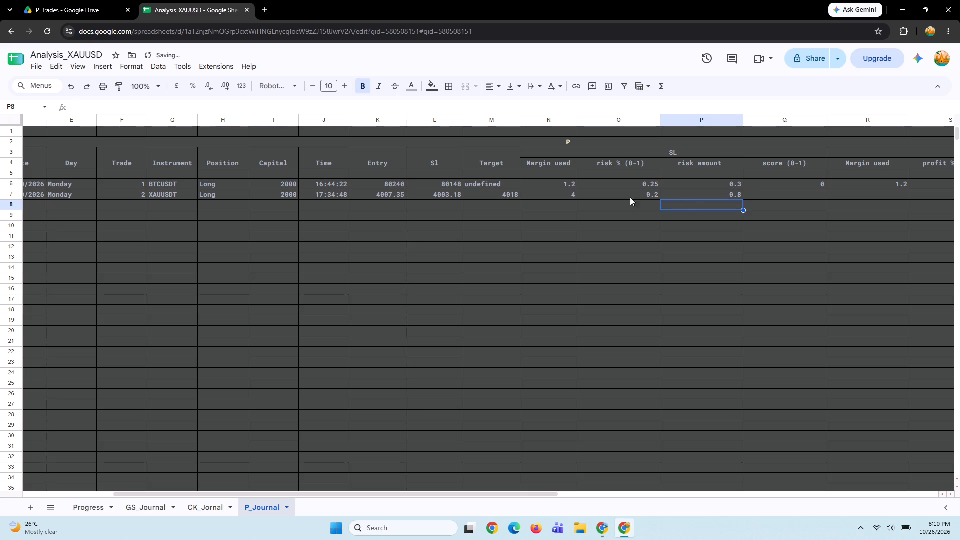
Switch to Calculator and move its window clear of the SL columns of the journal.
click(599, 196)
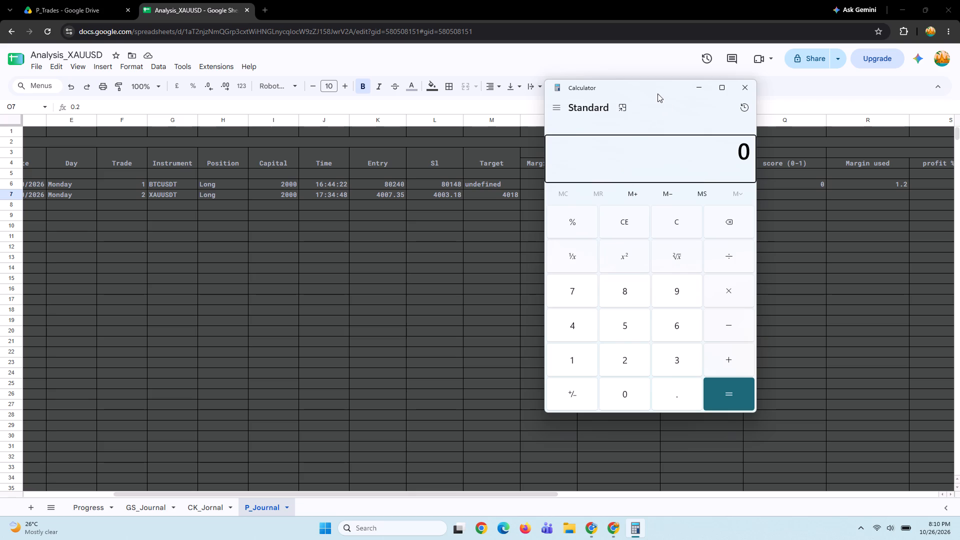
drag(656, 91, 247, 155)
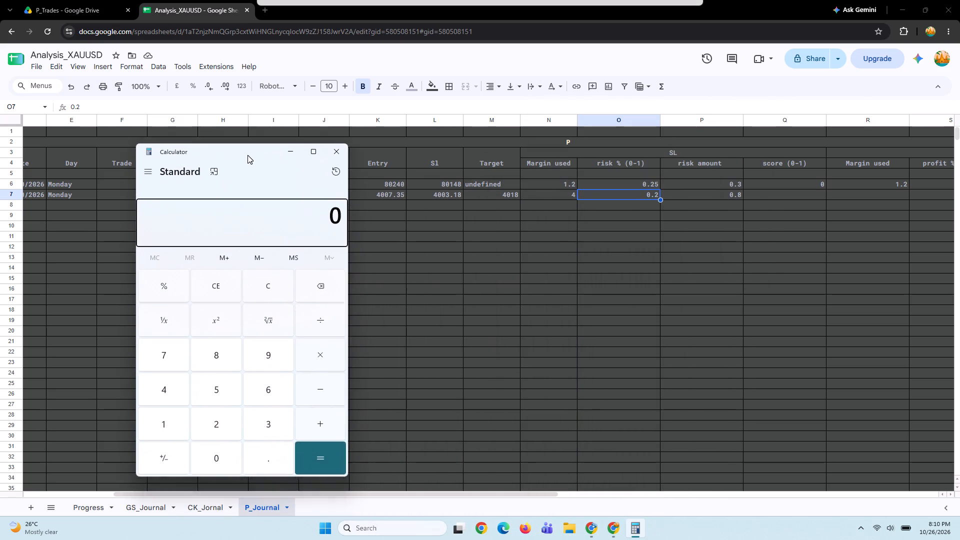
drag(247, 155, 240, 136)
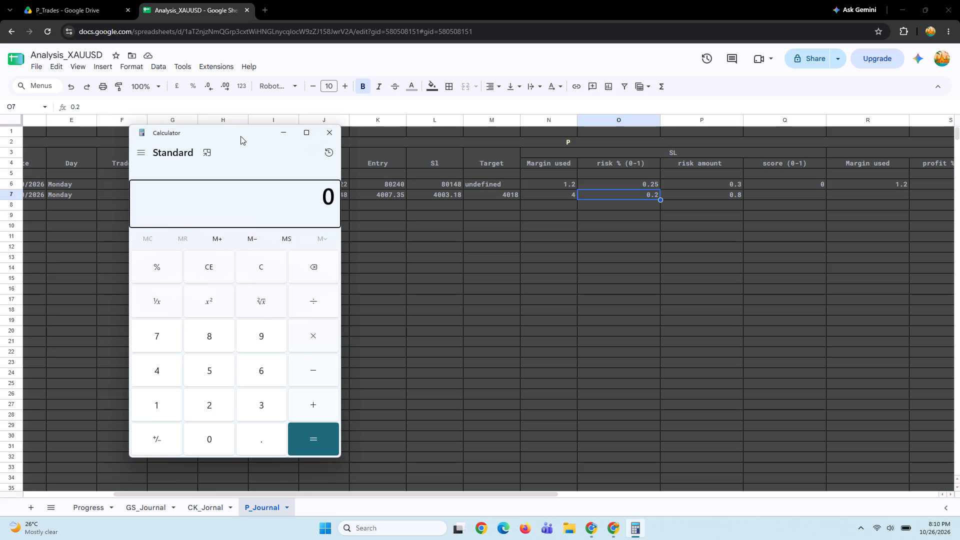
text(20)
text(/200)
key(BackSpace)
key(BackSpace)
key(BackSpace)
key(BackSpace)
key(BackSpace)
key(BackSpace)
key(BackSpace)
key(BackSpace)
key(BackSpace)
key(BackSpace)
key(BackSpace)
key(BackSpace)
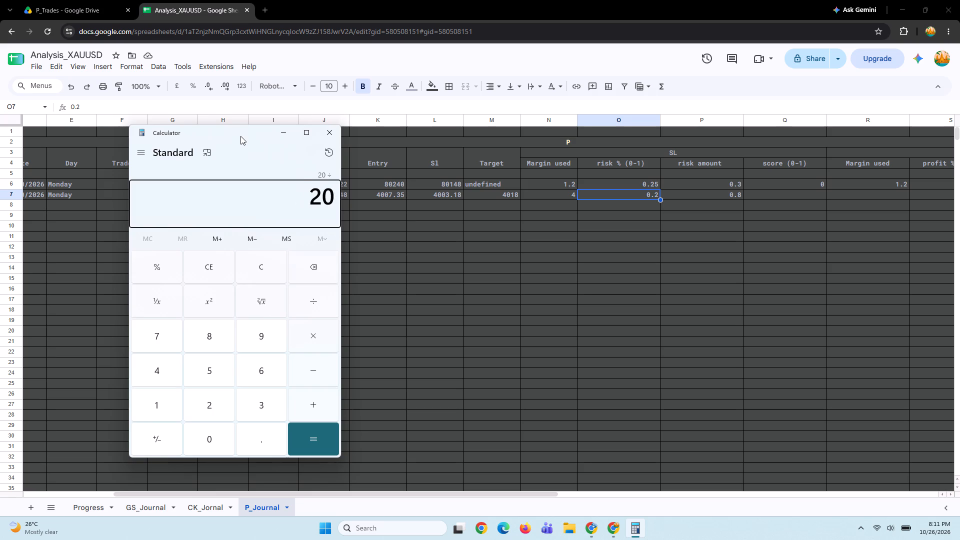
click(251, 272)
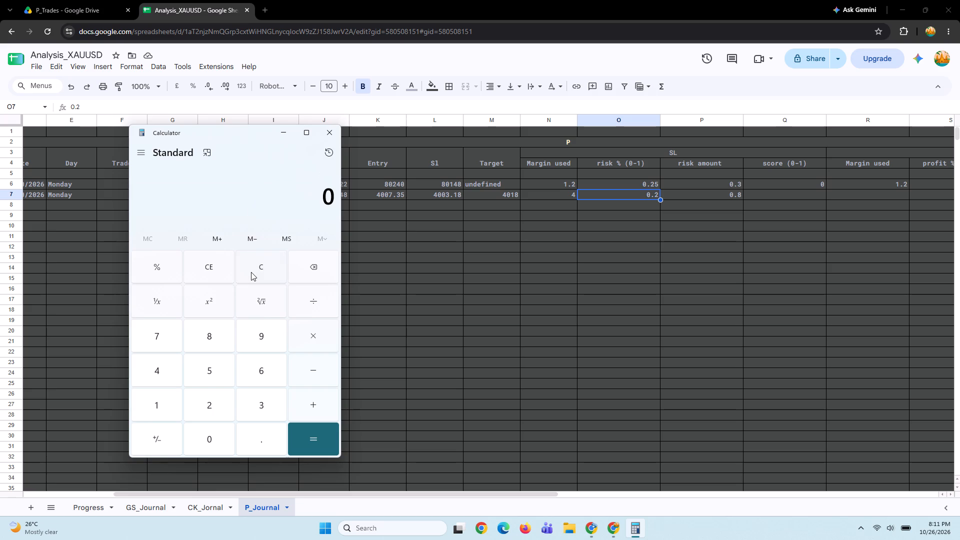
Calculate 0.20 divided by 200, multiply the result by 100, and close Calculator.
text(0.20/200)
key(Return)
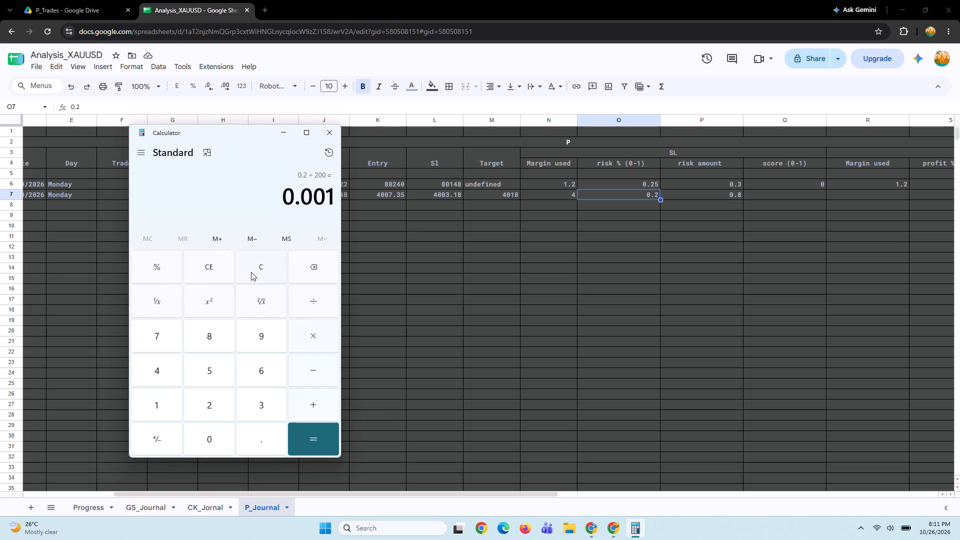
click(303, 334)
text(100)
key(Return)
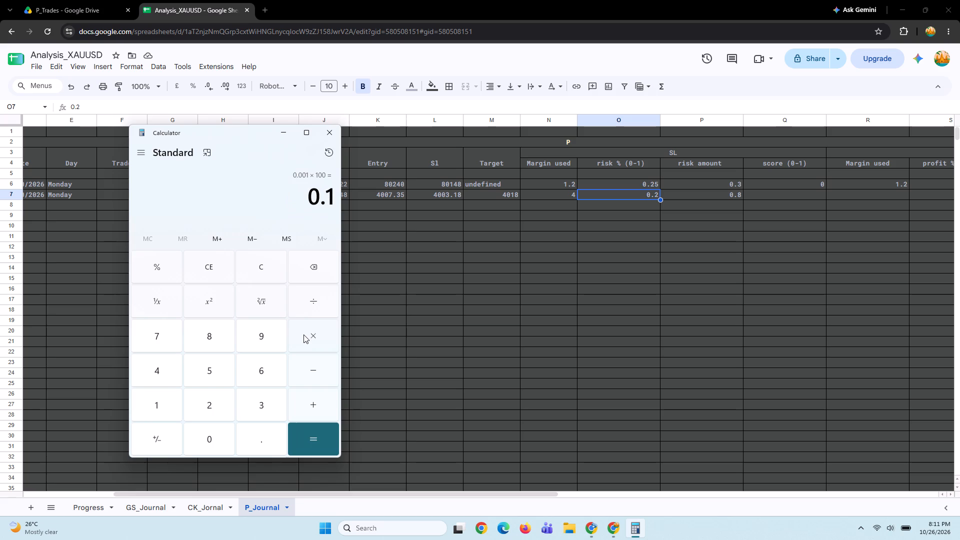
click(332, 137)
Set the SL risk % of the XAUUSDT trade in row 7 to 0.1.
click(619, 192)
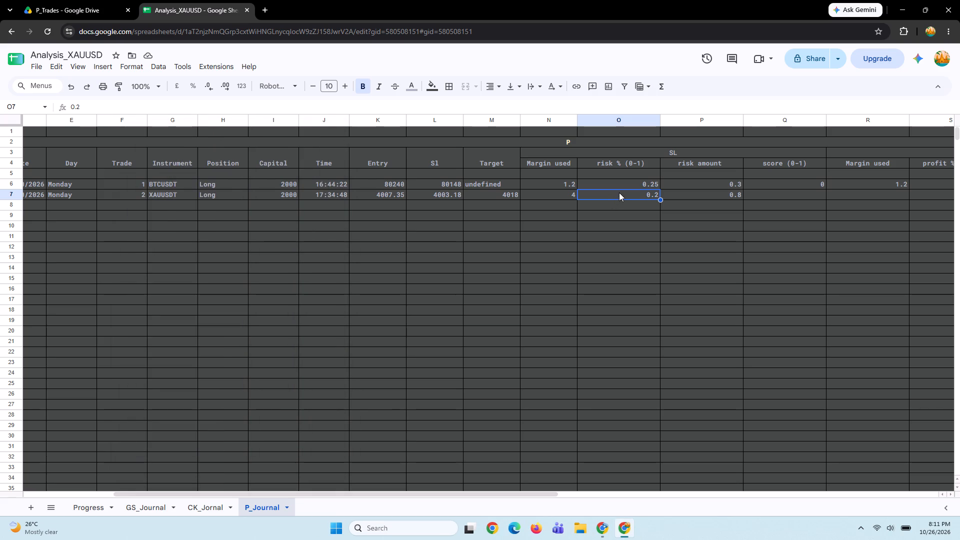
text(0.)
key(1)
key(Return)
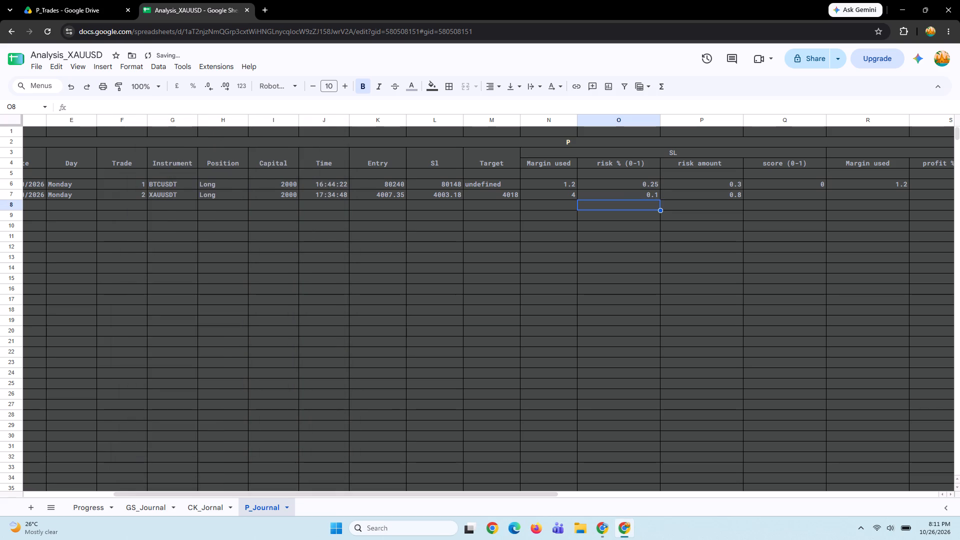
Fill the risk amount formula from the BTCUSDT trade in row 6 down to row 7.
click(705, 189)
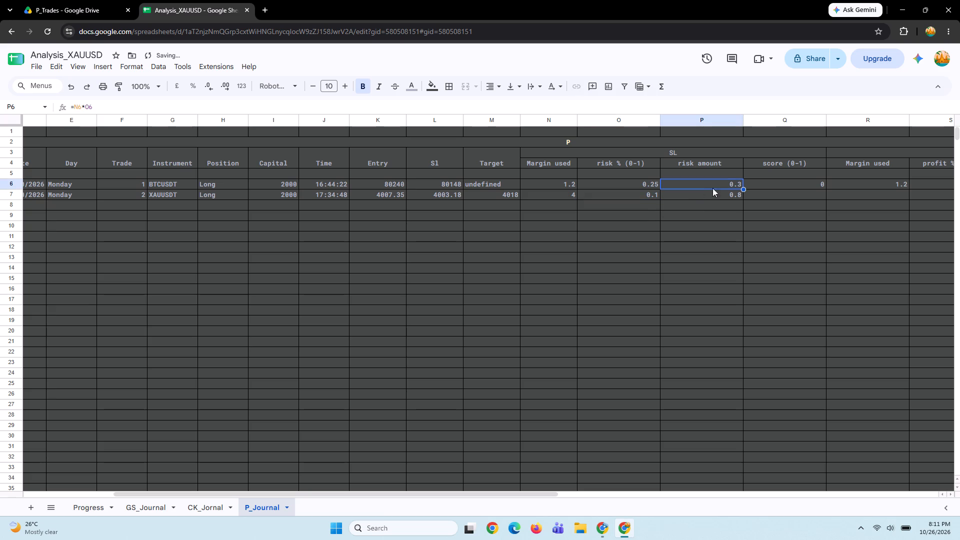
click(713, 197)
click(713, 181)
drag(743, 189, 742, 196)
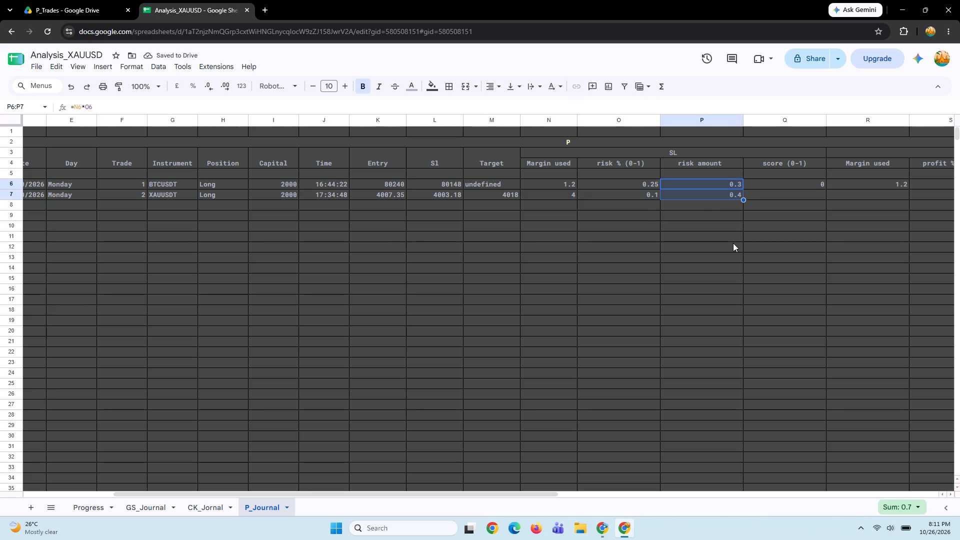
Set the Margin used under SL for the XAUUSDT trade in row 7 to 2.
scroll(686, 249, left, 1)
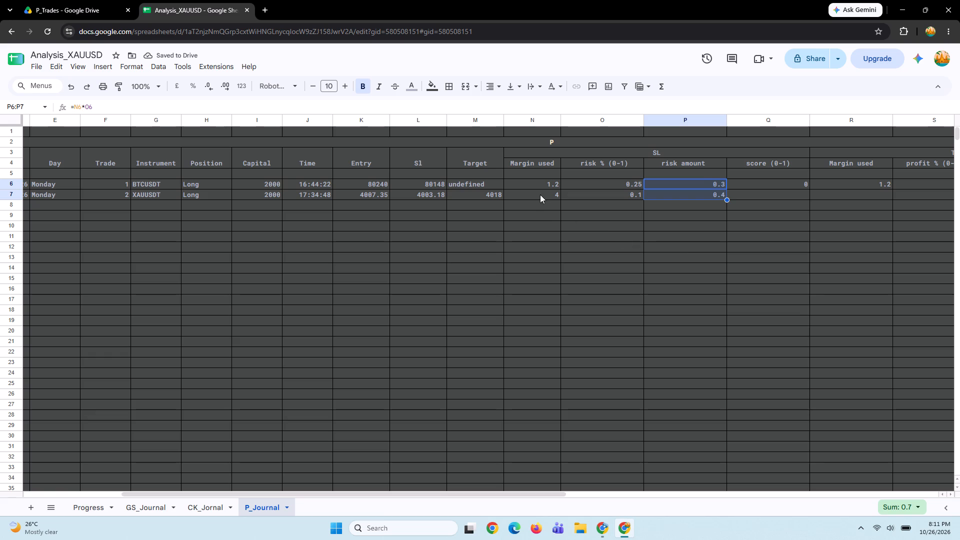
click(540, 194)
text(0.)
key(BackSpace)
key(BackSpace)
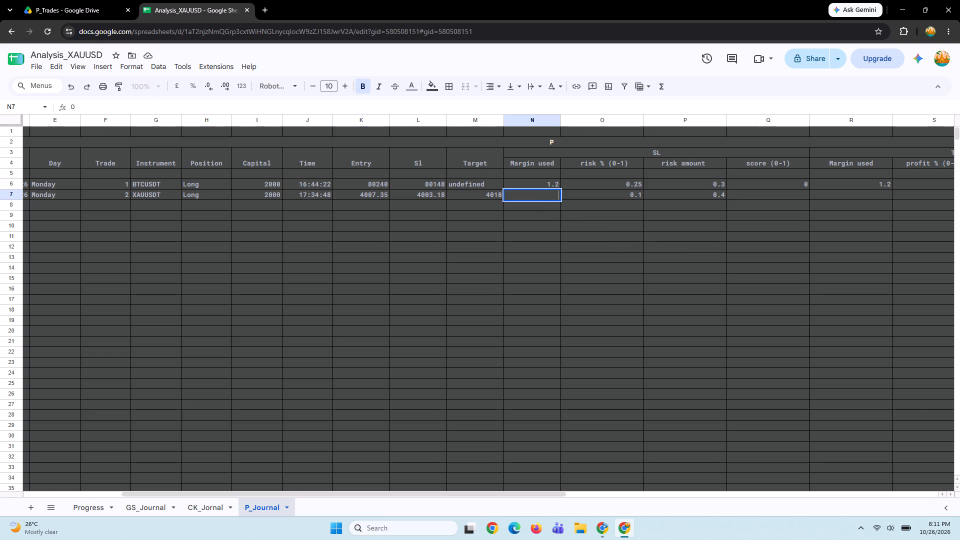
key(2)
key(Return)
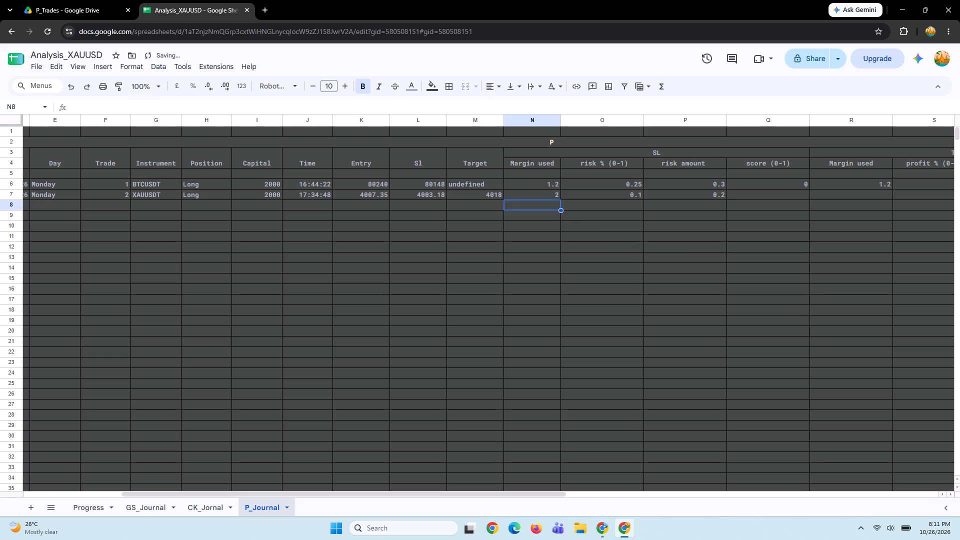
Enter 0 as the SL score of the XAUUSDT trade in row 7.
scroll(726, 217, left, 2)
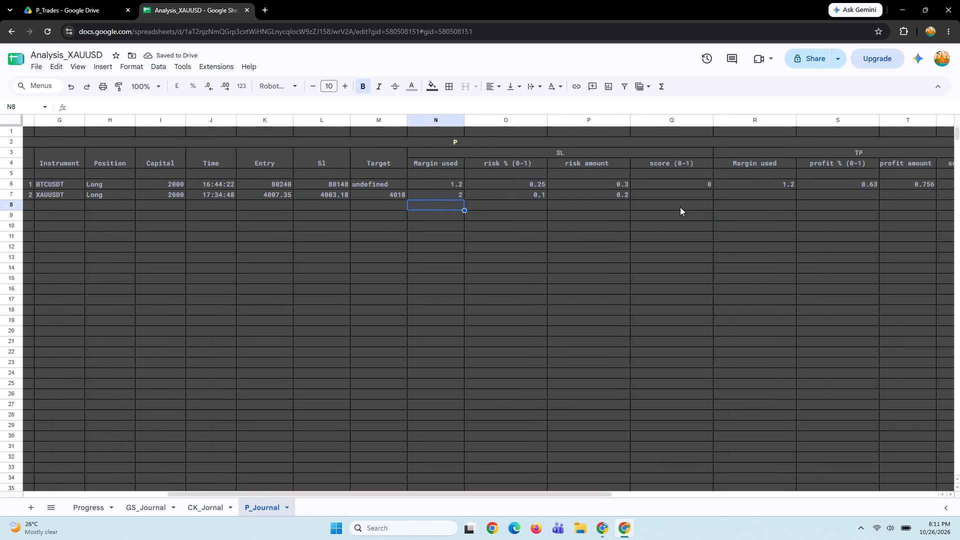
click(672, 197)
scroll(672, 197, left, 1)
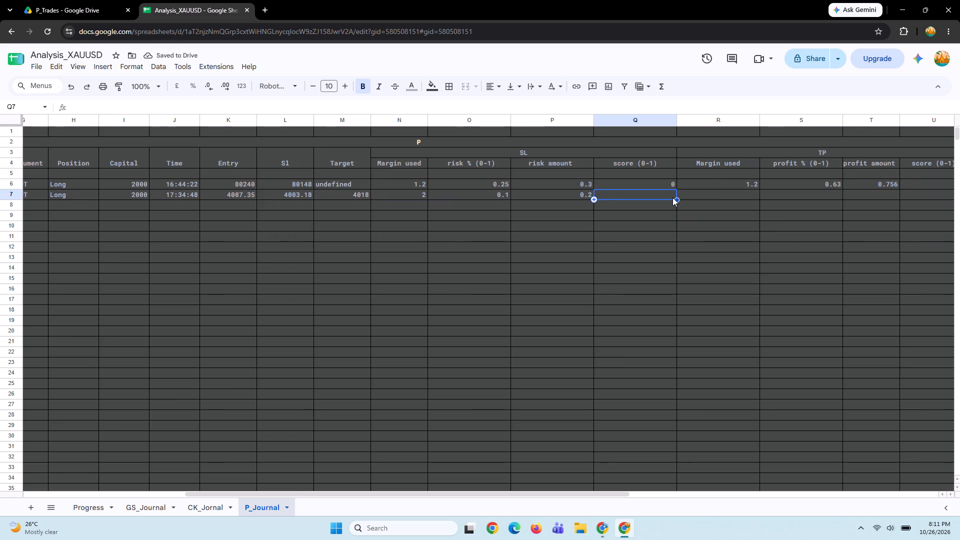
key(0)
Fill the TP Margin used formula from row 6 down to the XAUUSDT trade in row 7.
click(745, 195)
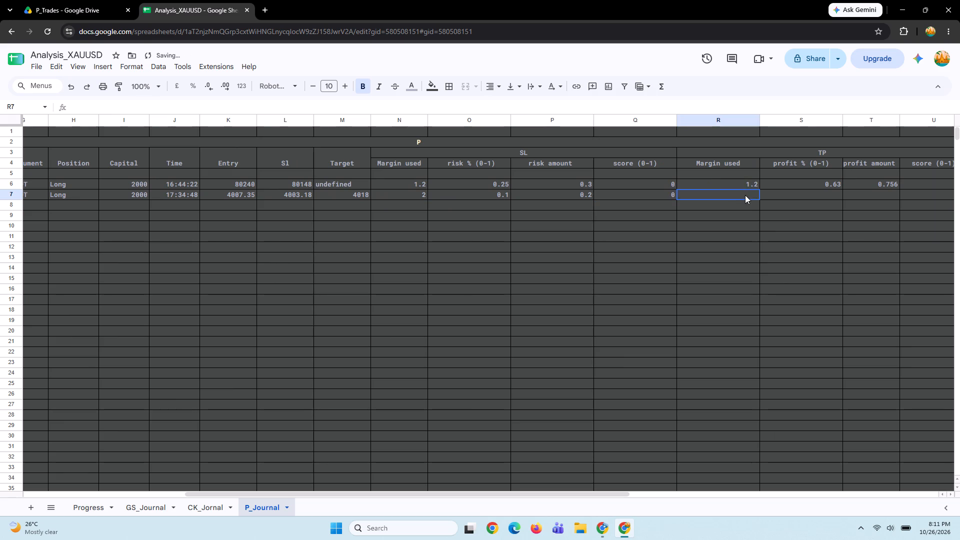
scroll(745, 195, left, 4)
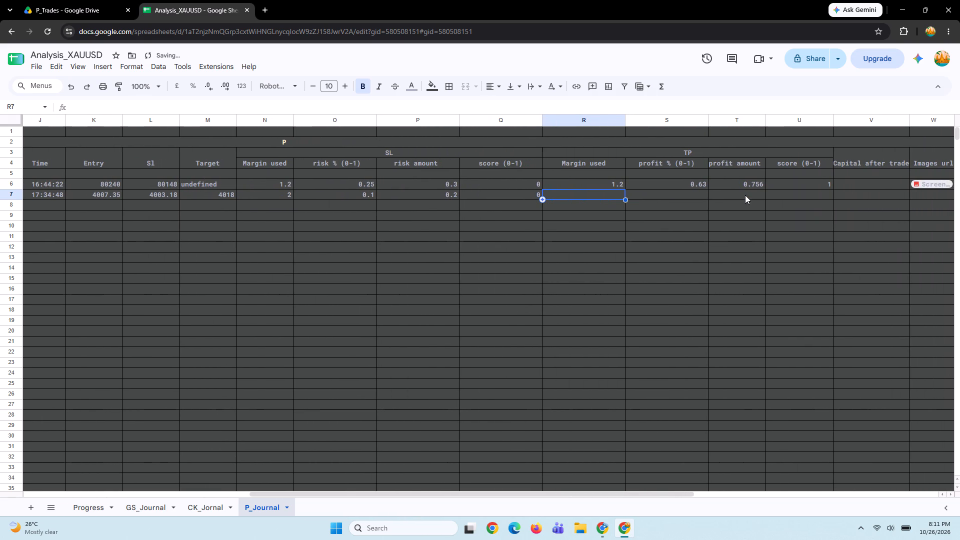
click(587, 184)
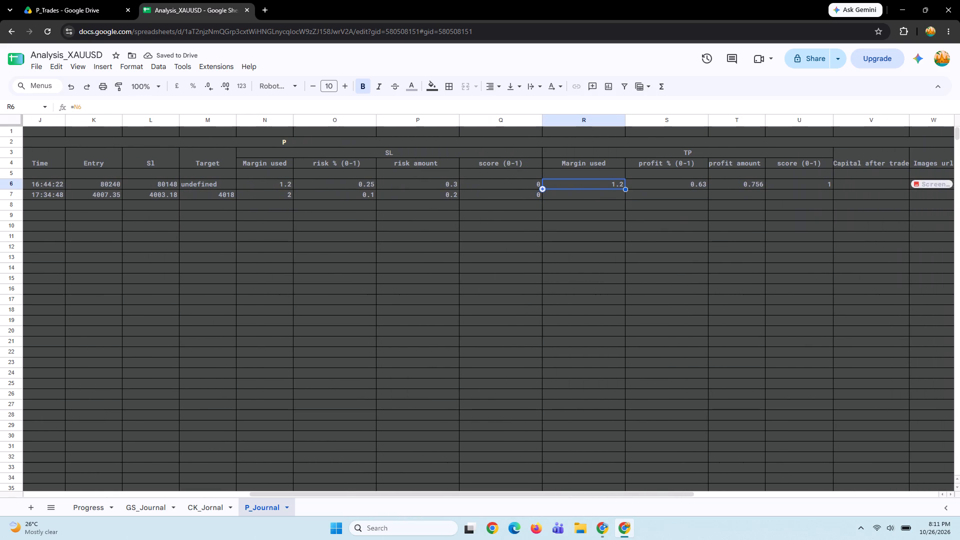
drag(624, 189, 624, 195)
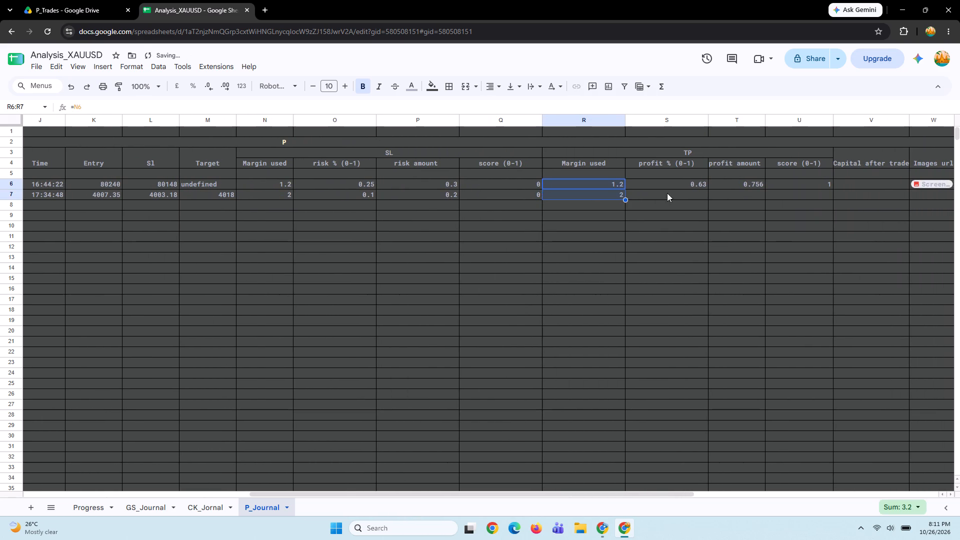
Select the TP profit % cell of the XAUUSDT trade in row 7.
click(673, 192)
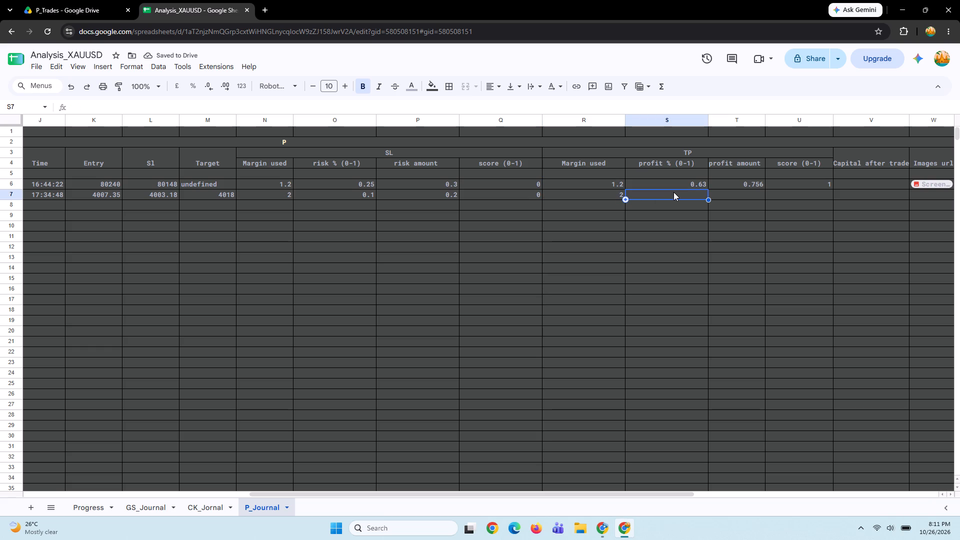
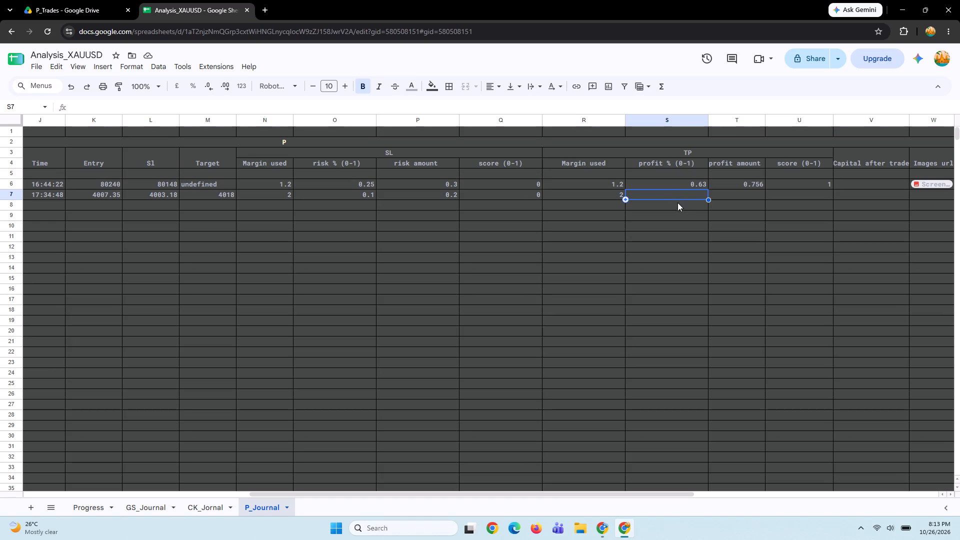
Enter 0.5257 as the TP profit % in row 8, below the XAUUSDT trade.
click(677, 204)
text(0.)
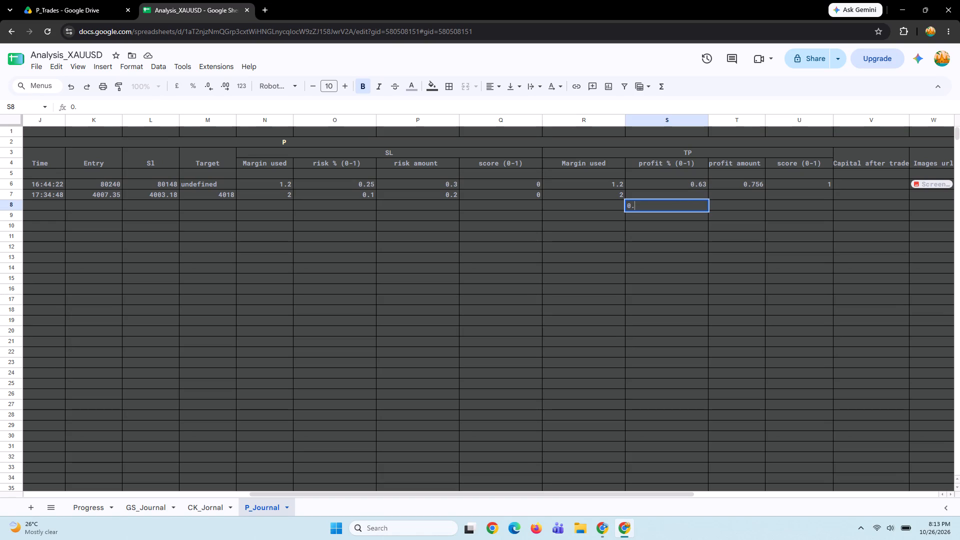
text(52)
text(57)
Enter 0.2702 as the TP profit % of the XAUUSDT trade in row 7.
click(653, 194)
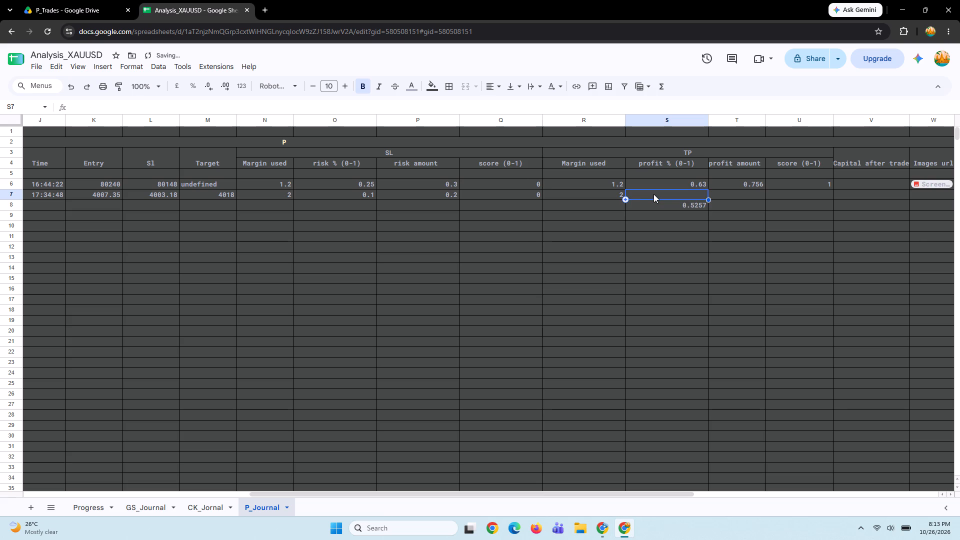
key(2)
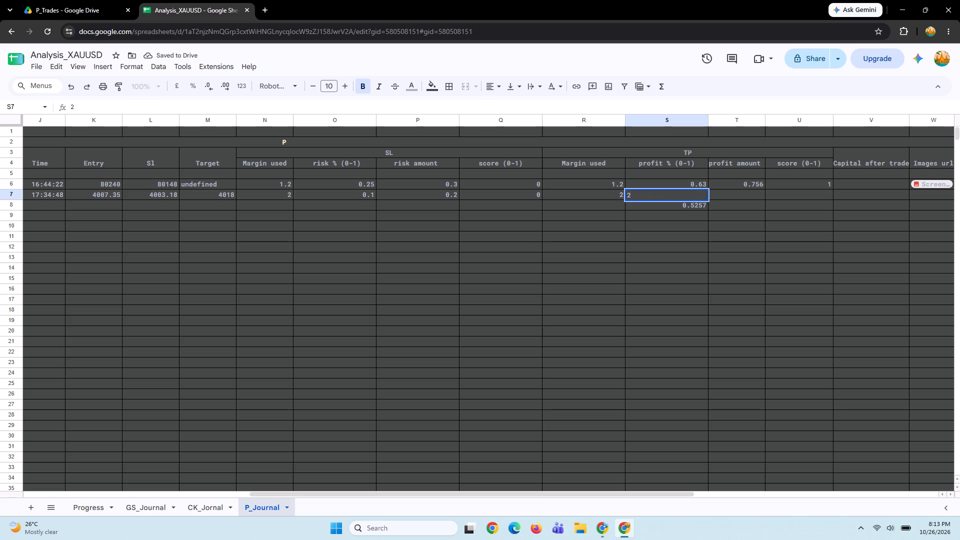
key(BackSpace)
text(0.27)
text(02)
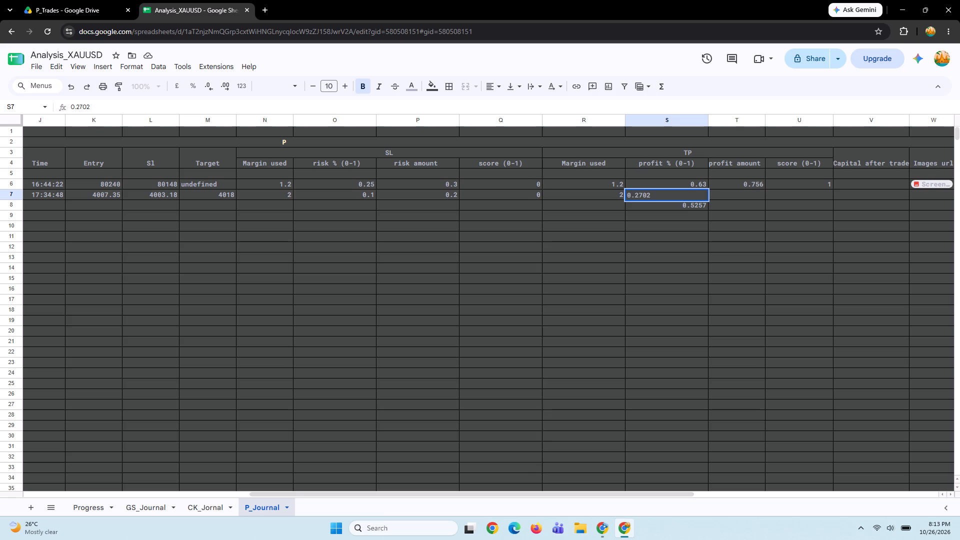
key(Return)
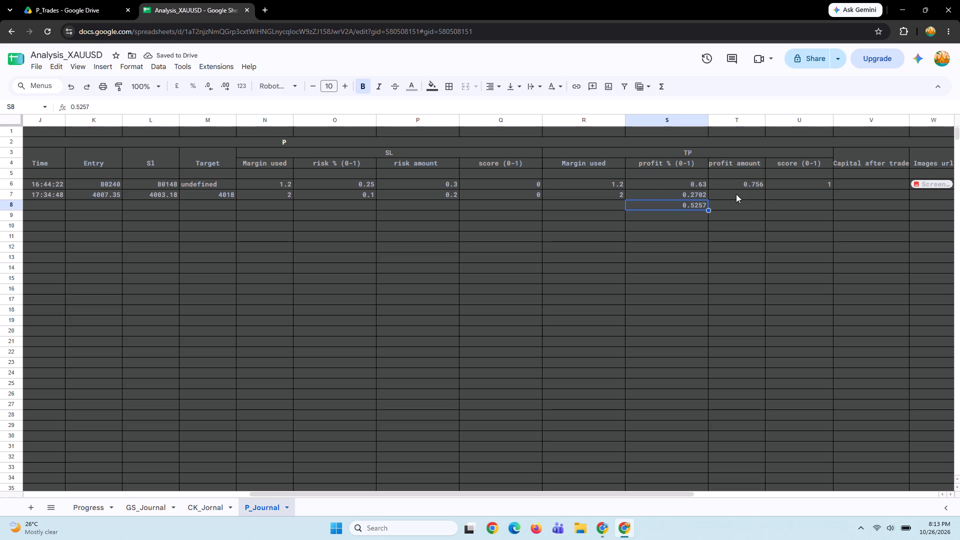
Fill the TP profit amount formula from row 6 down through row 8.
double_click(737, 193)
click(739, 212)
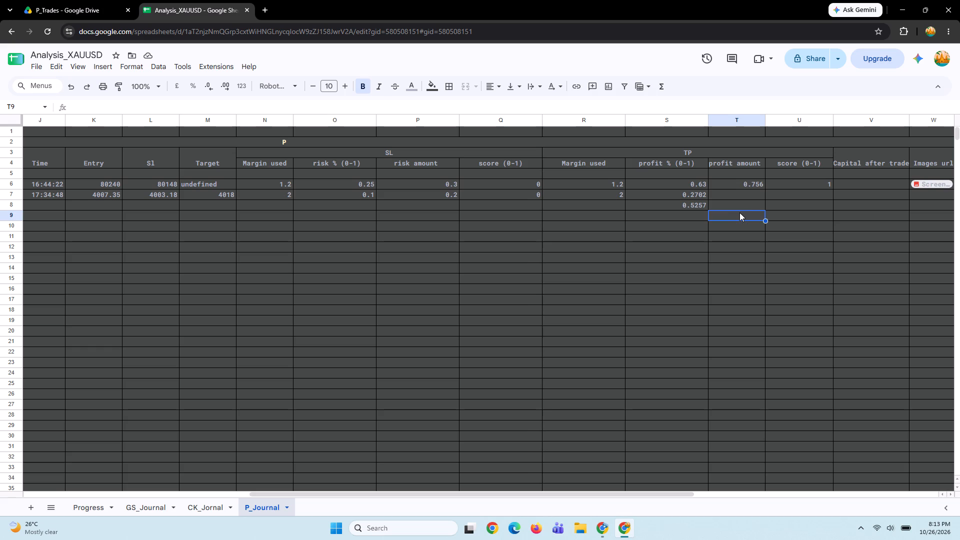
click(746, 184)
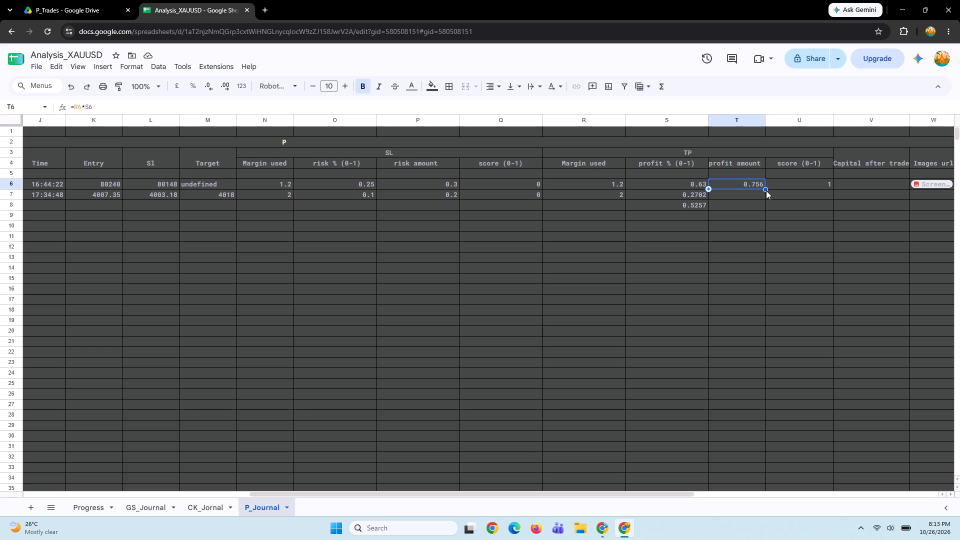
drag(766, 190, 764, 204)
drag(765, 188, 764, 201)
drag(764, 201, 764, 202)
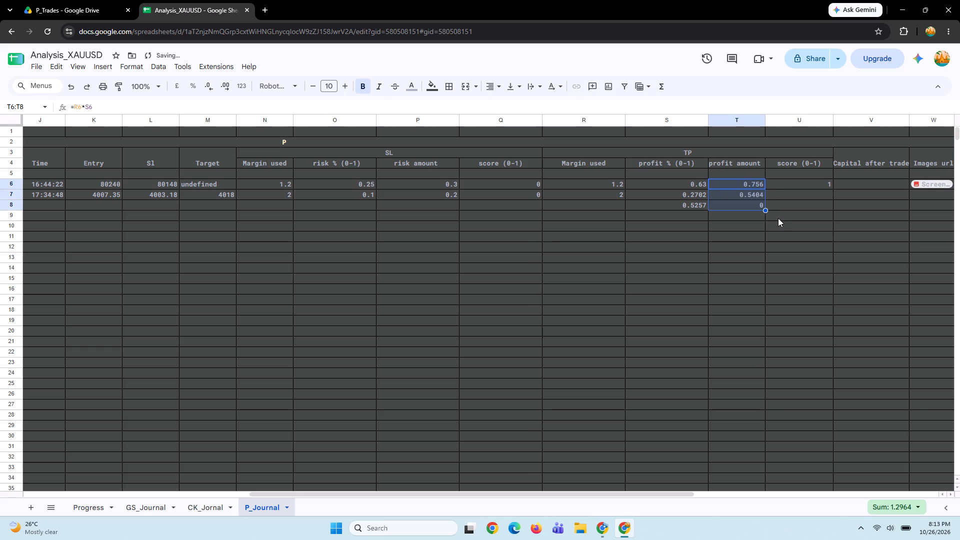
Enter 1 as the TP score in both row 7 and row 8.
scroll(805, 216, left, 1)
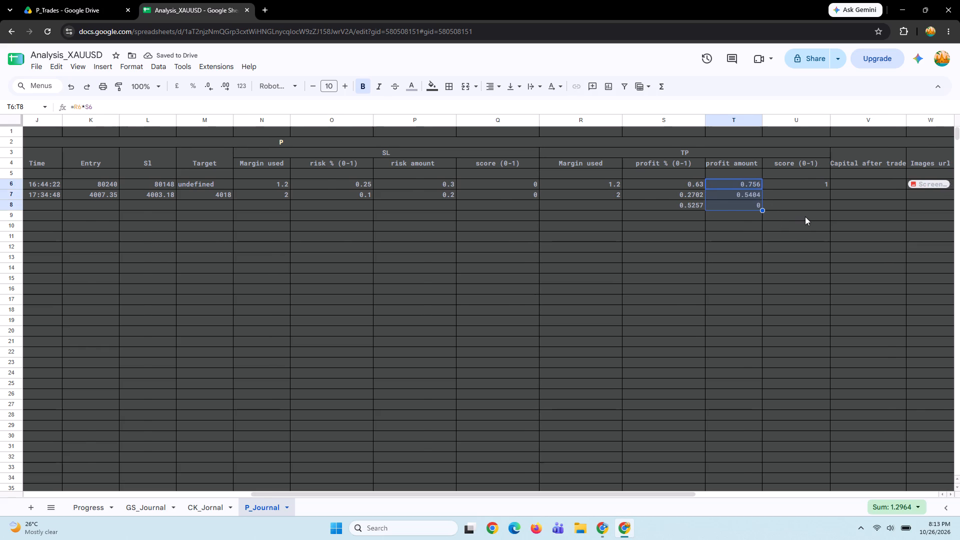
scroll(805, 216, left, 1)
click(780, 196)
key(1)
key(Return)
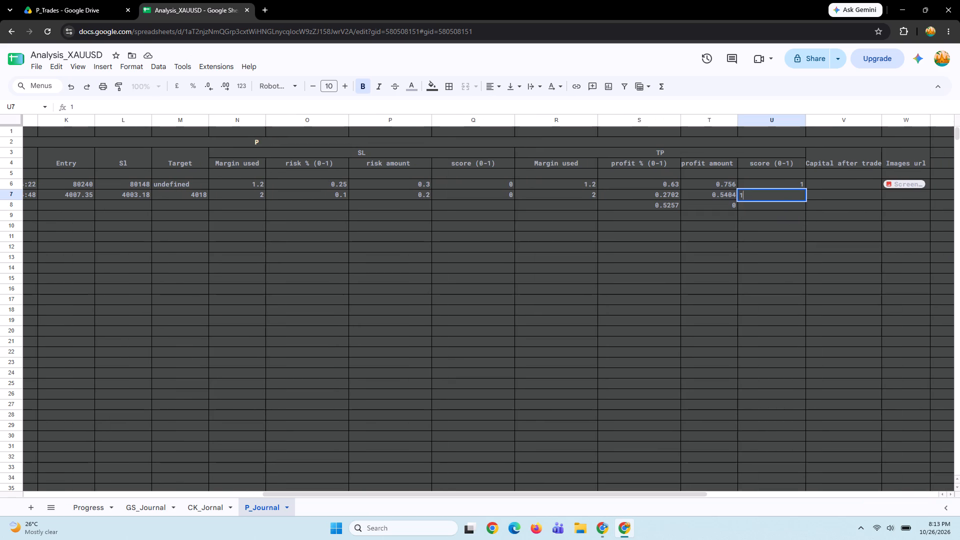
key(1)
key(Return)
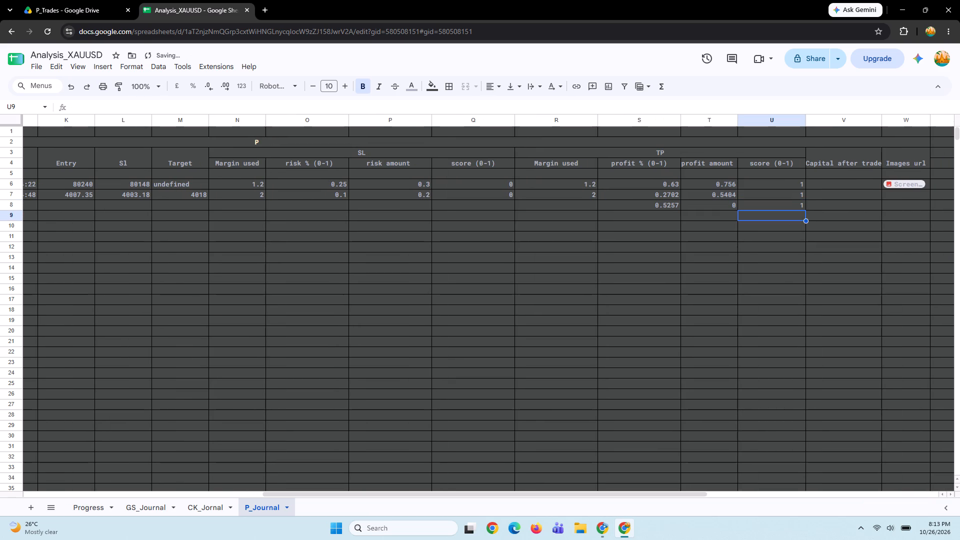
Review the Capital, Capital after trade and TP profit amount cells of the logged trades.
scroll(235, 269, right, 3)
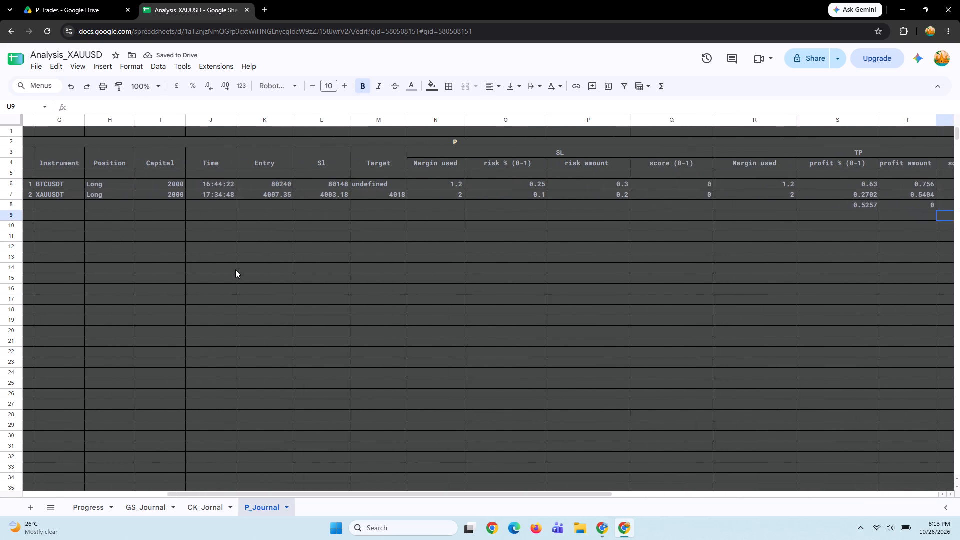
scroll(235, 269, right, 2)
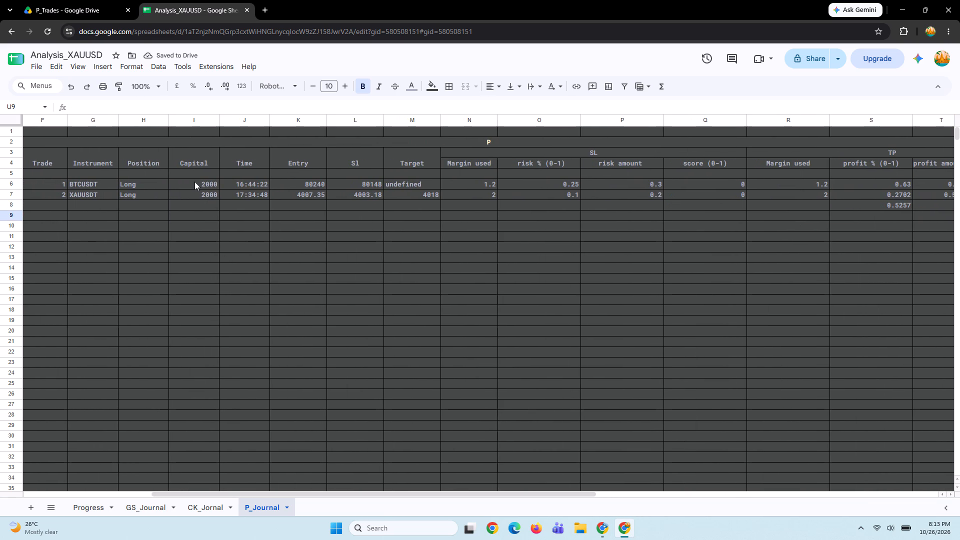
drag(194, 181, 194, 195)
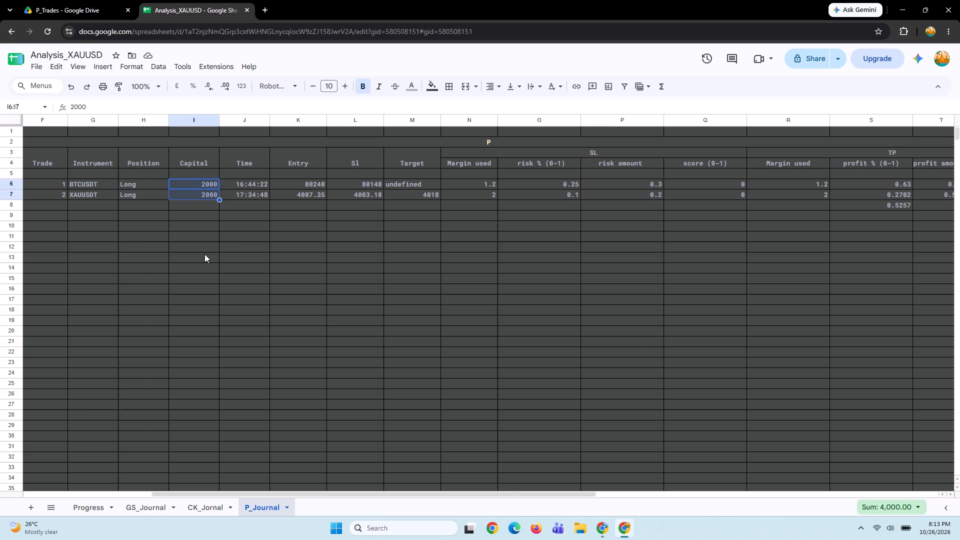
scroll(204, 254, right, 7)
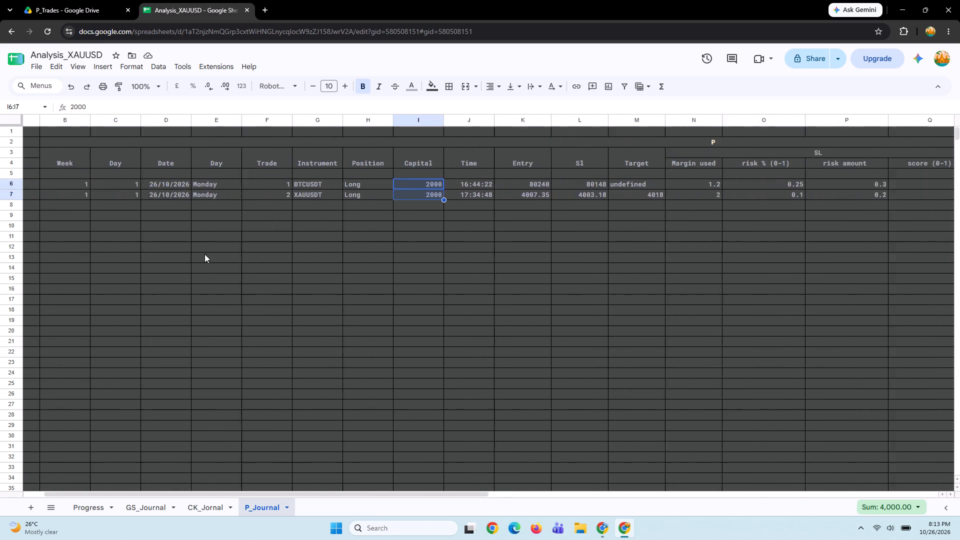
scroll(204, 254, left, 10)
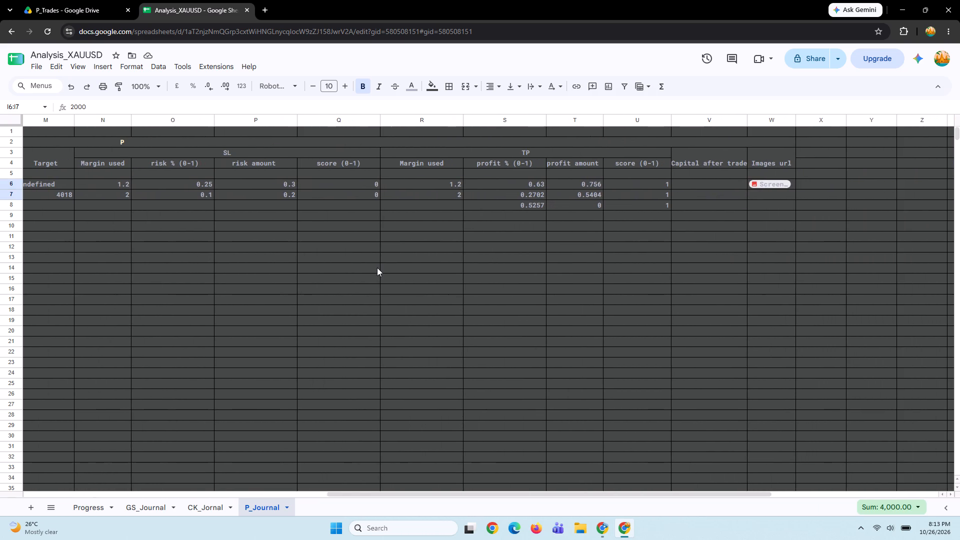
click(377, 267)
click(703, 182)
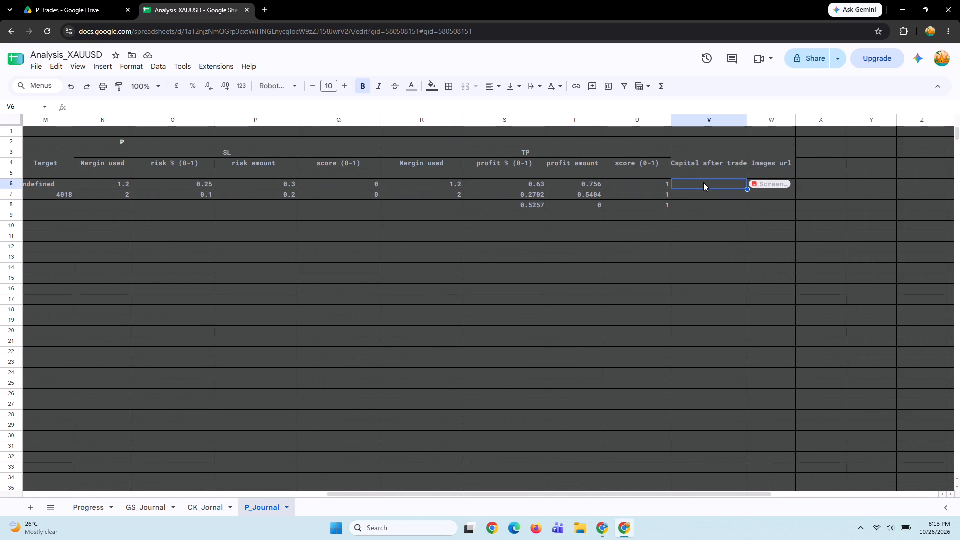
click(701, 190)
click(698, 196)
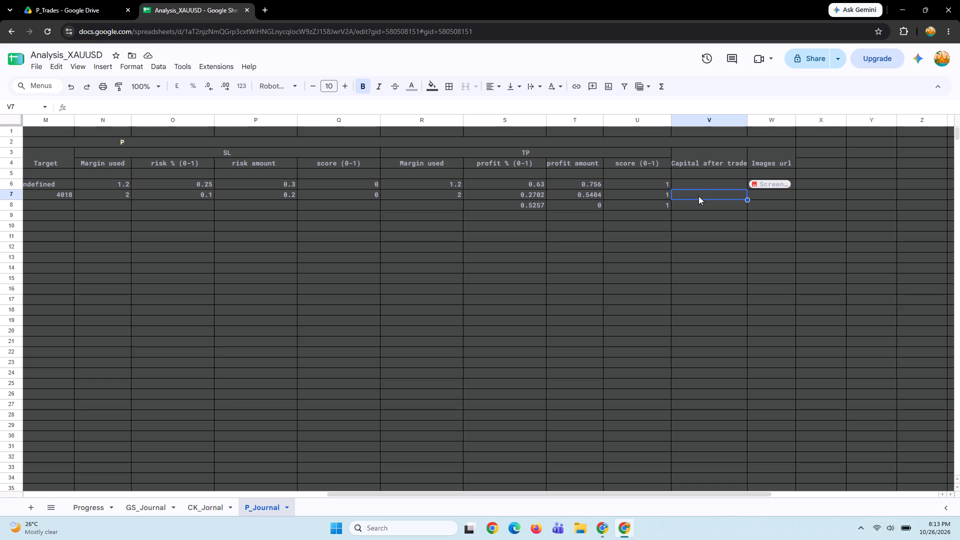
click(584, 202)
scroll(354, 240, right, 5)
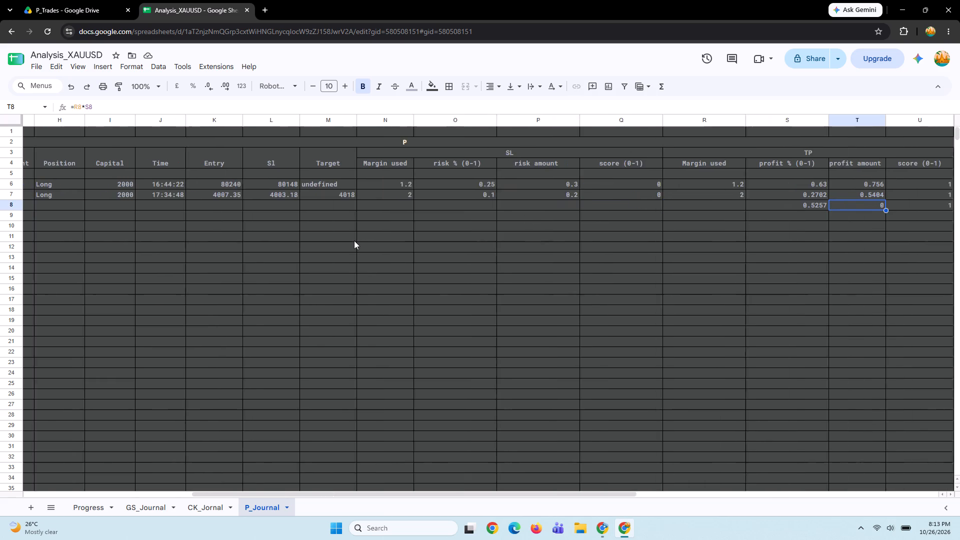
scroll(354, 240, right, 3)
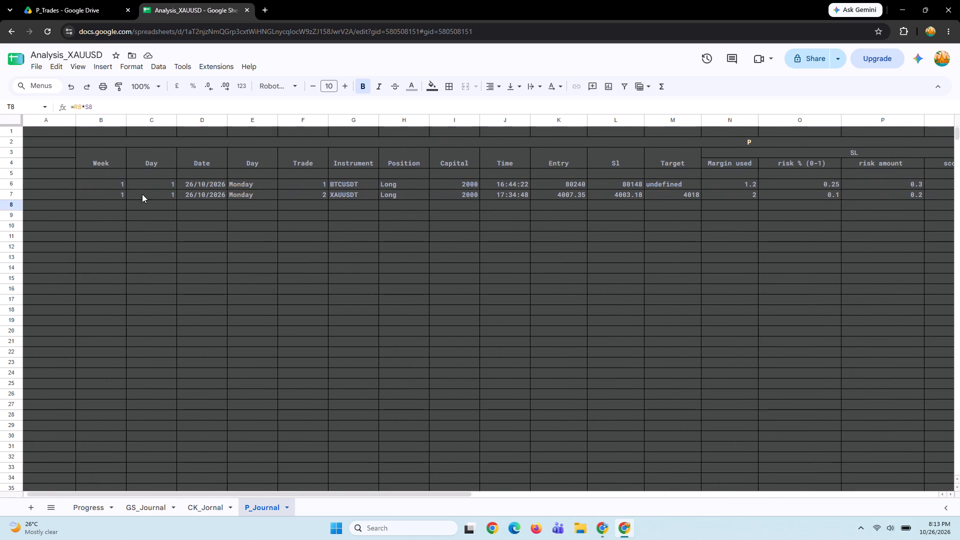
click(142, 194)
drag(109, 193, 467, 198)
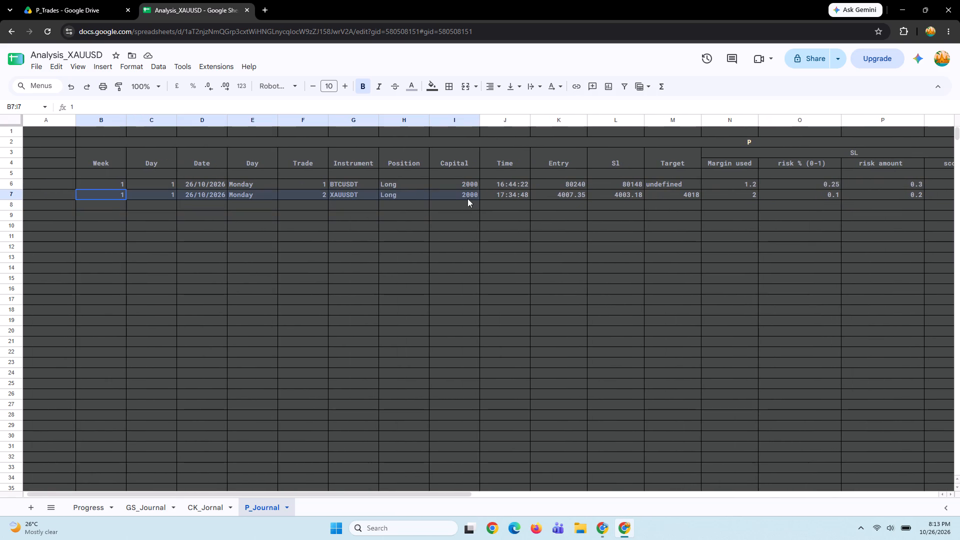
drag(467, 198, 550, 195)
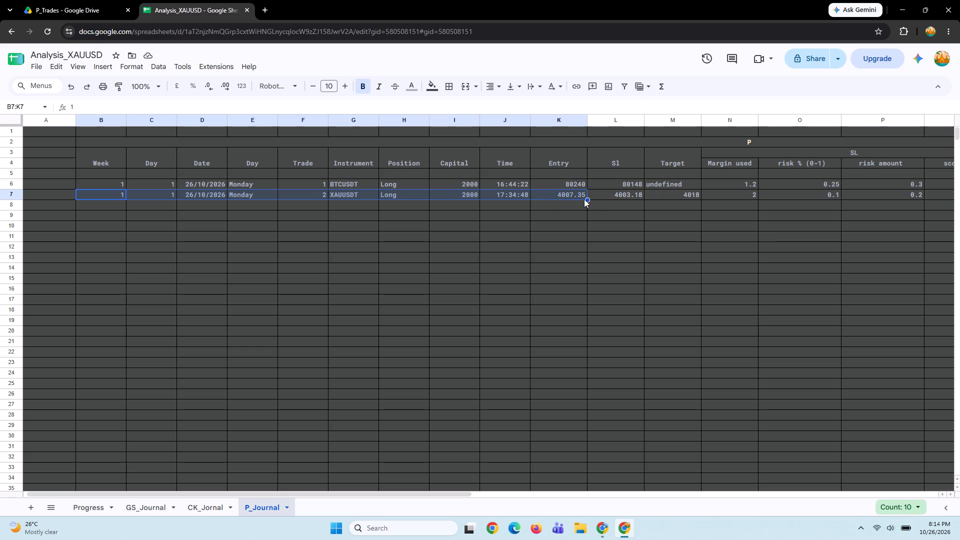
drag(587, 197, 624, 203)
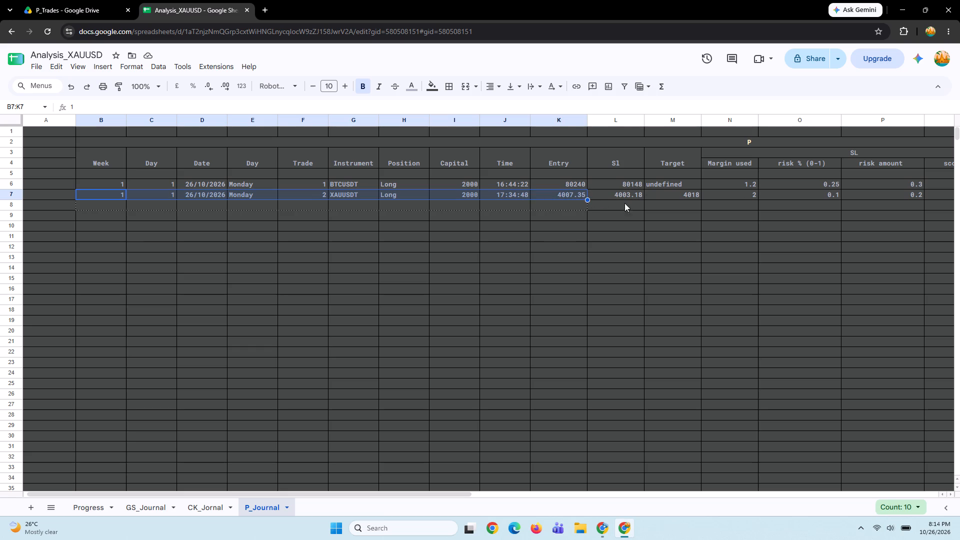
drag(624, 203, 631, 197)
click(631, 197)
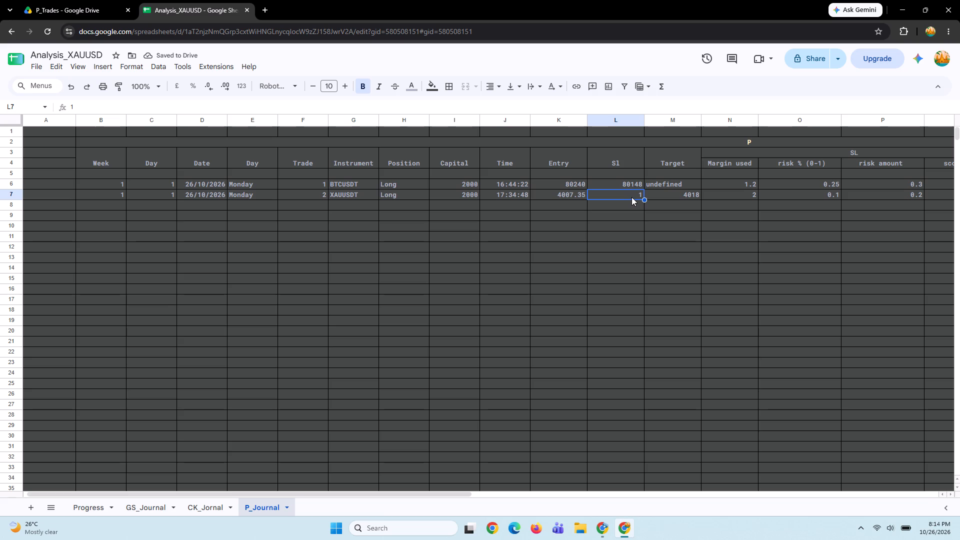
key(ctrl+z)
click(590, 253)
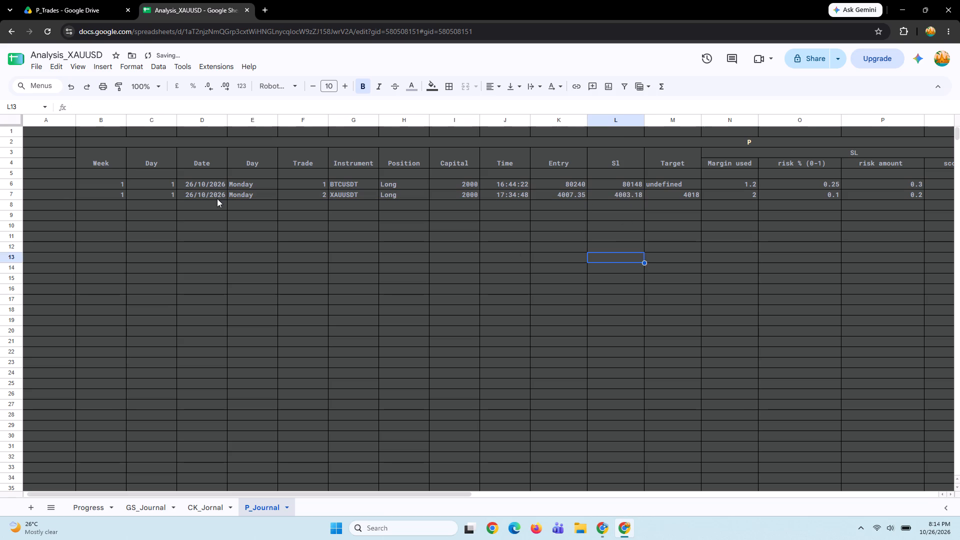
Copy the XAUUSDT trade details in row 7, from Week through Sl, into row 8.
drag(100, 192, 616, 194)
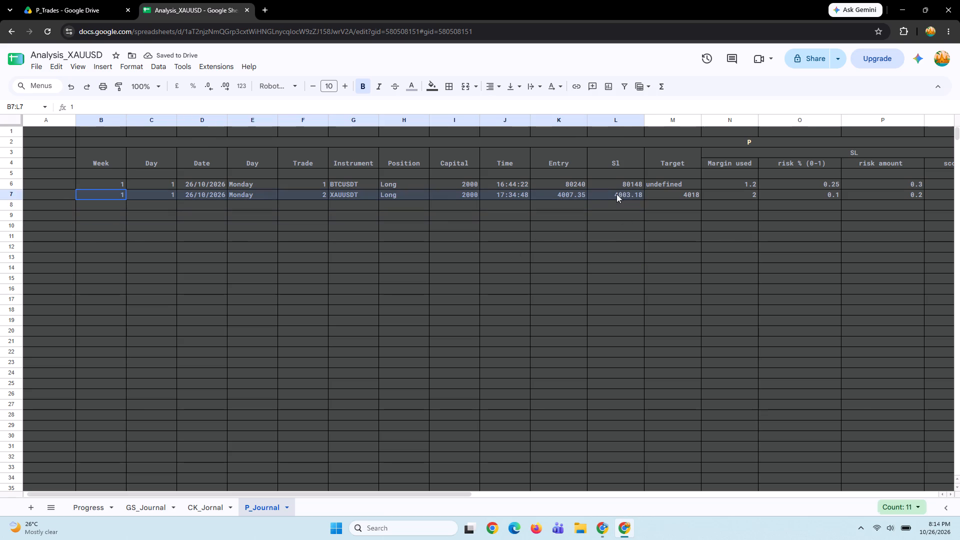
drag(616, 194, 623, 194)
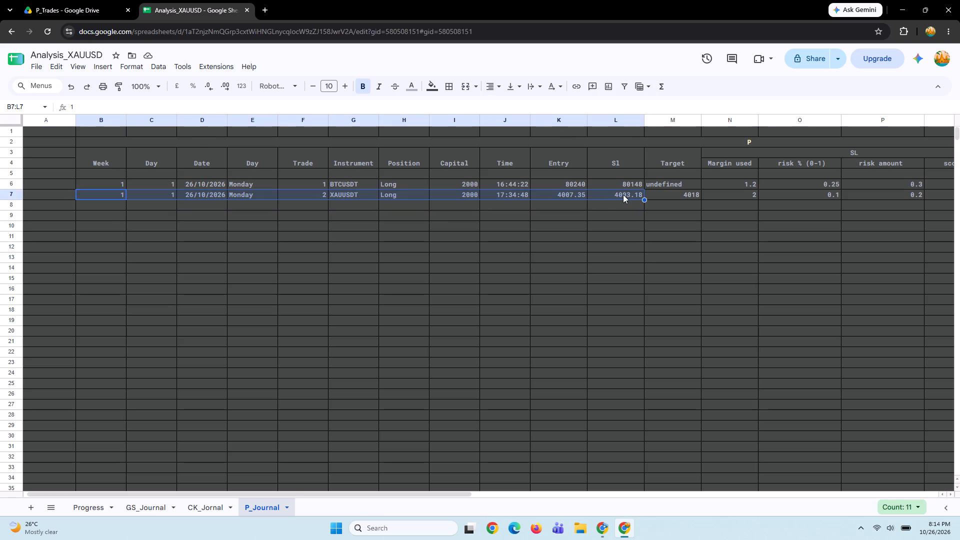
key(ctrl+c)
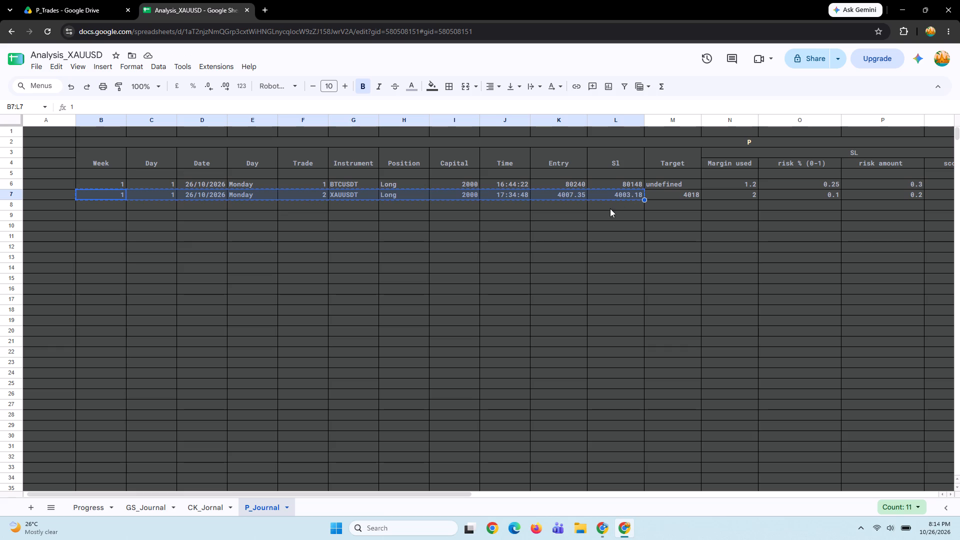
click(113, 205)
key(ctrl+v)
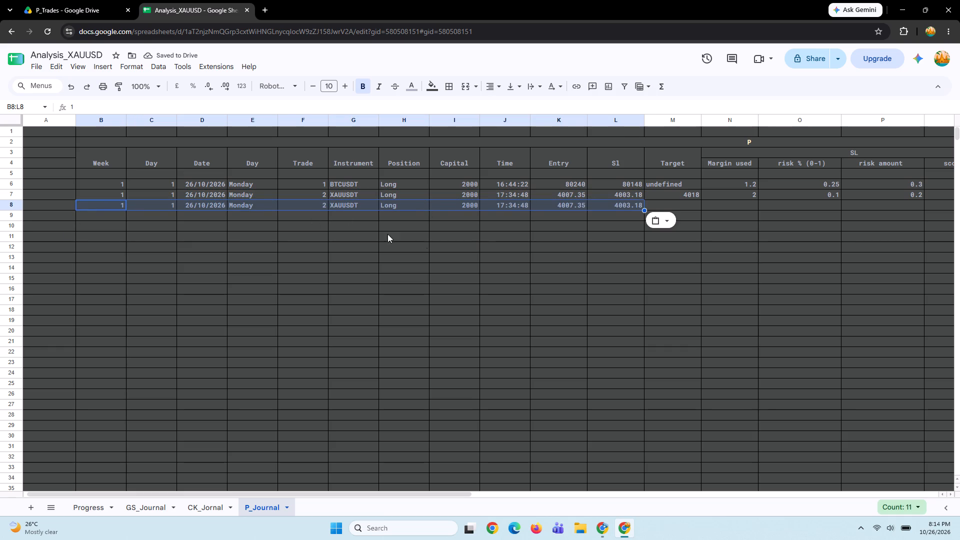
click(329, 211)
click(418, 254)
Enter 4028.42 as the Target of the copied XAUUSDT trade in row 8.
scroll(418, 254, left, 1)
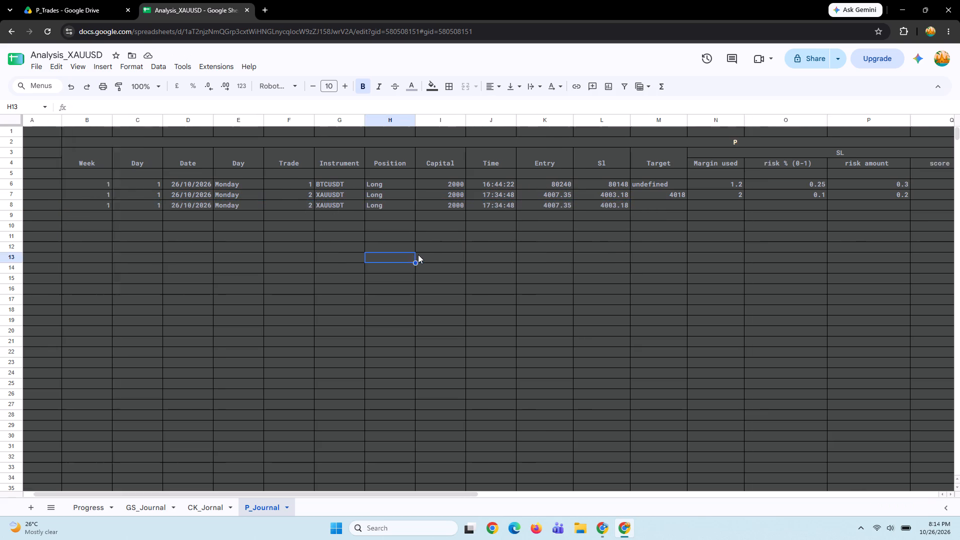
scroll(418, 254, left, 4)
click(513, 204)
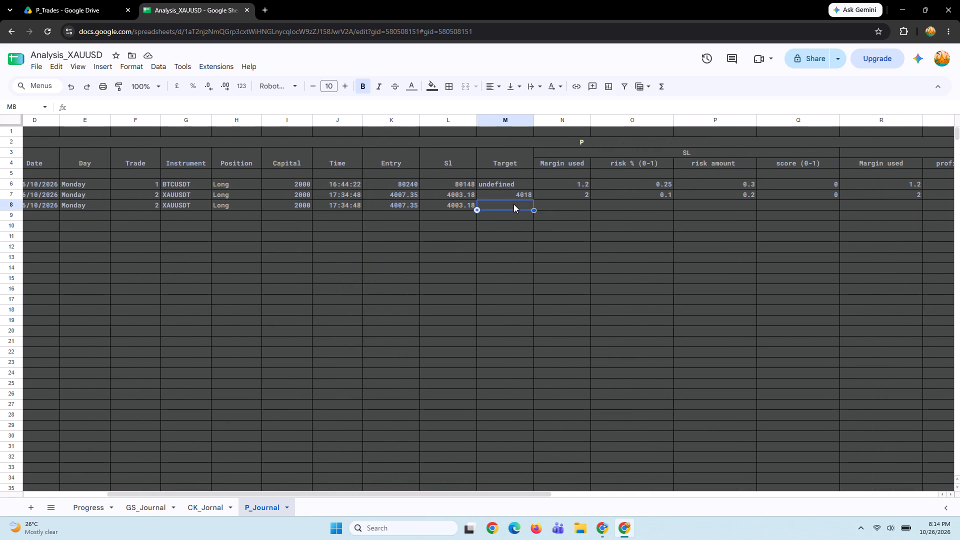
text(40)
text(28.)
text(42)
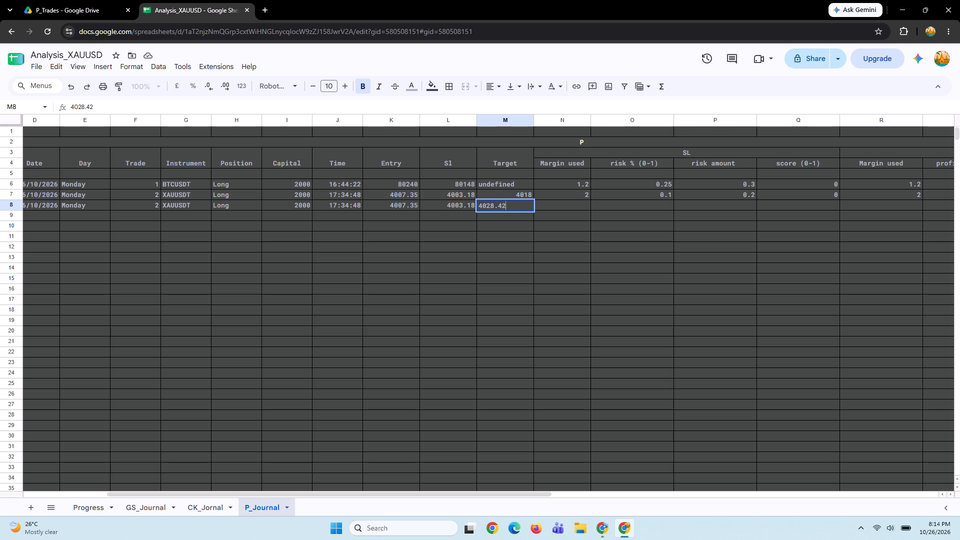
click(564, 205)
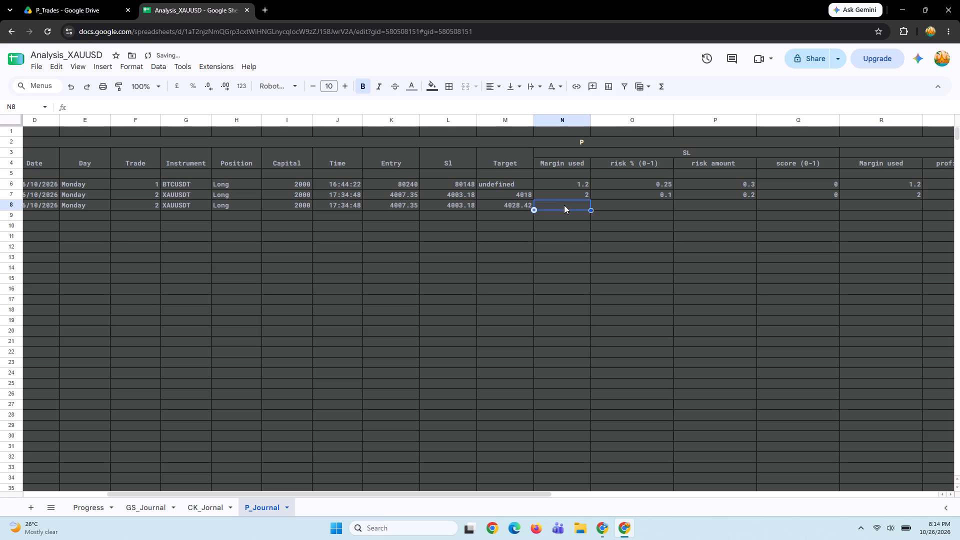
Enter 2 as the SL margin used and 0.1 as the risk % for the XAUUSDT trade in row 8.
key(2)
key(Return)
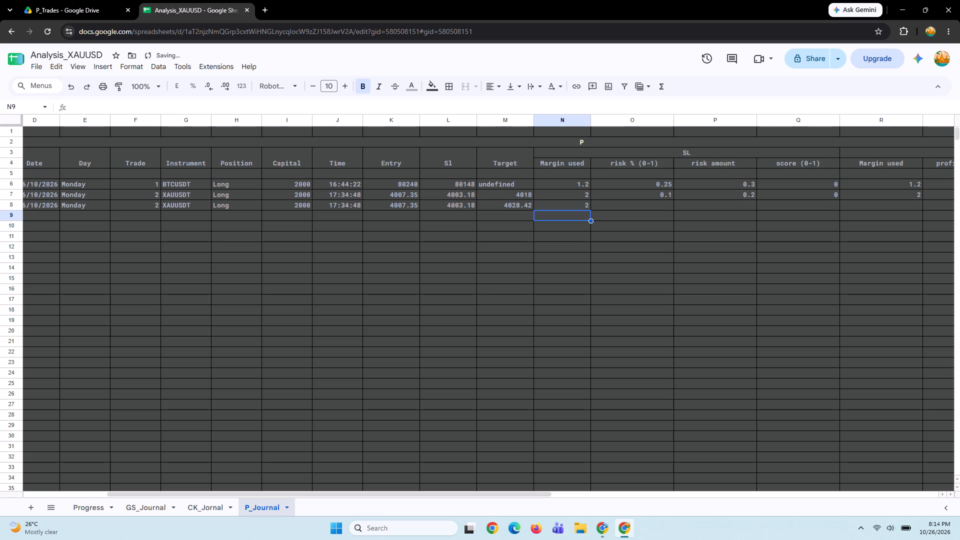
click(621, 206)
text(0.1)
key(Return)
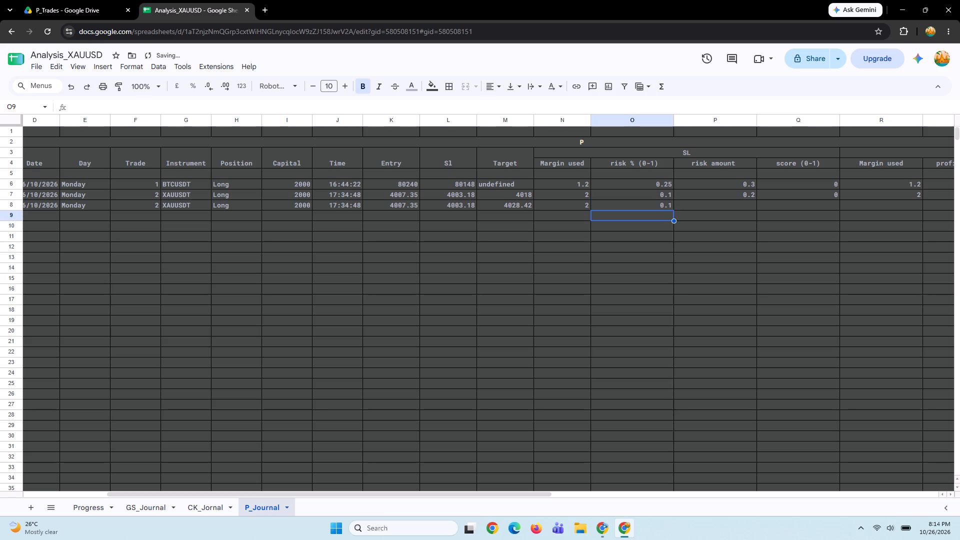
Fill the SL risk amount formula from row 7 down into row 8.
click(709, 202)
scroll(709, 202, left, 2)
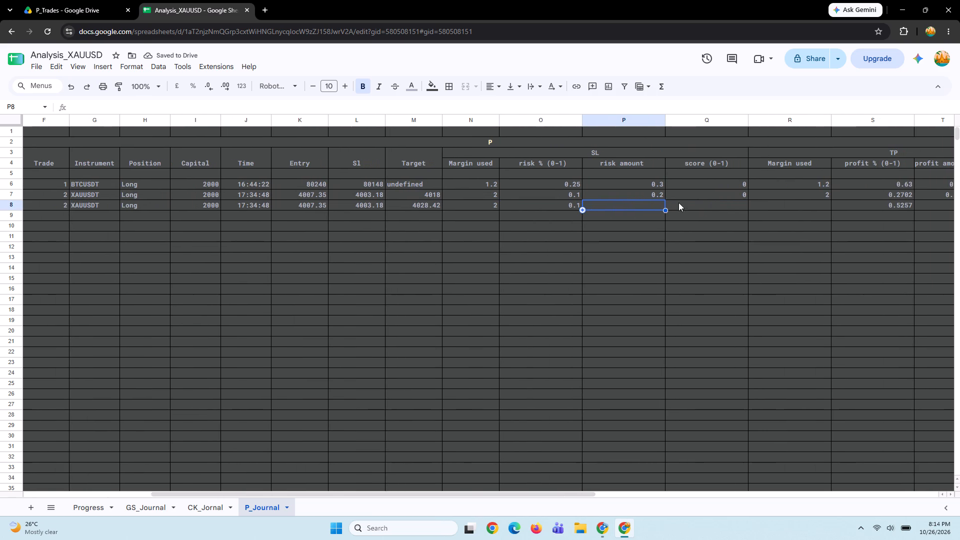
click(608, 188)
click(639, 193)
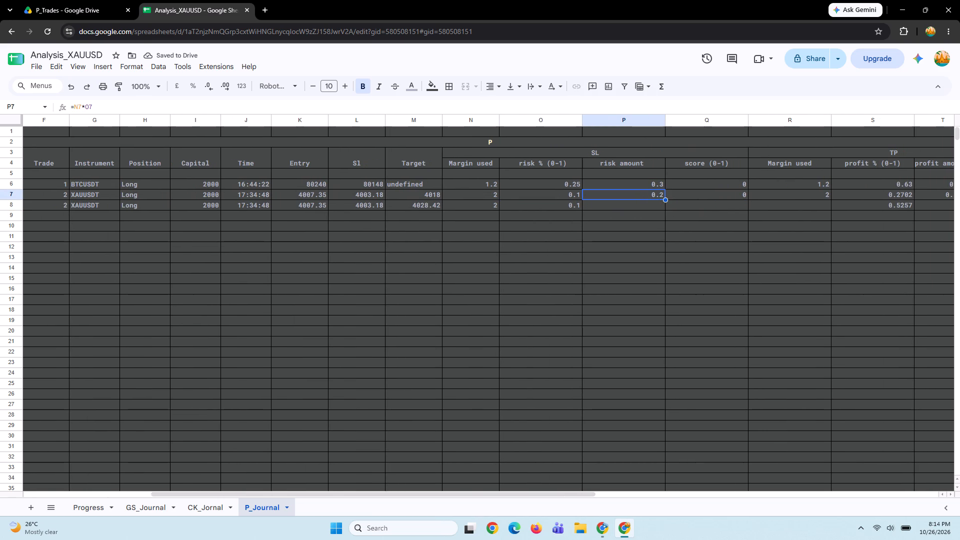
drag(665, 200, 665, 209)
Enter 0 as the SL score of the XAUUSDT trade in row 8.
click(716, 204)
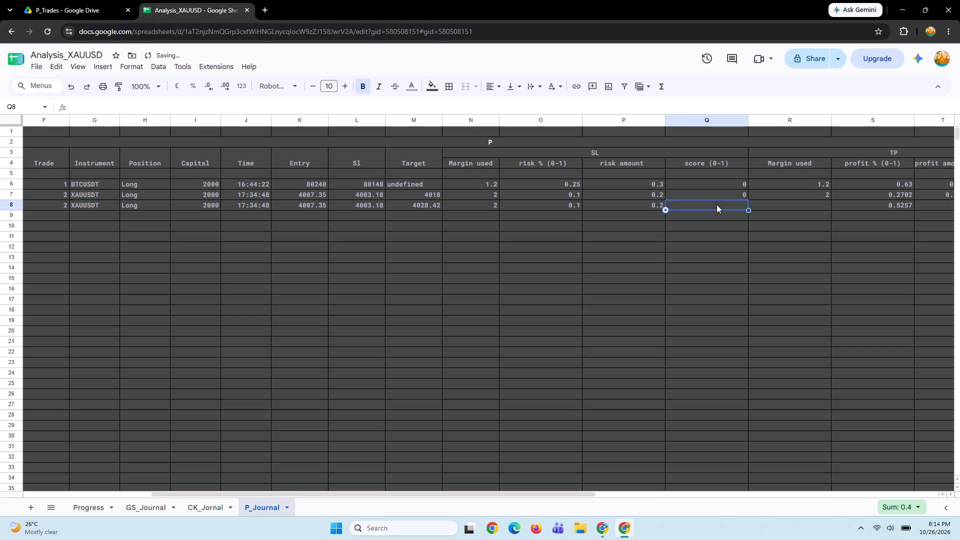
key(0)
key(Return)
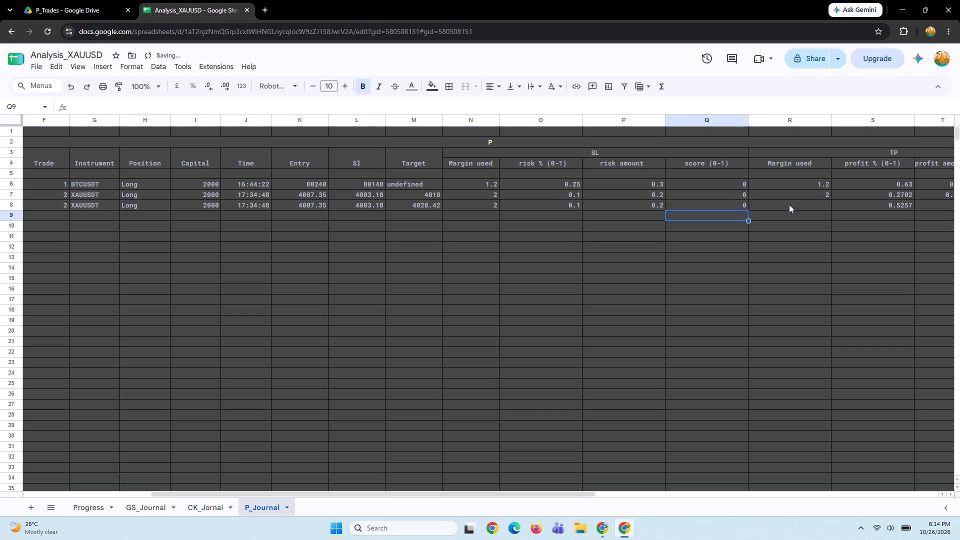
Enter 2 as the TP margin used for the XAUUSDT trade in row 8.
click(789, 204)
scroll(789, 204, left, 6)
key(2)
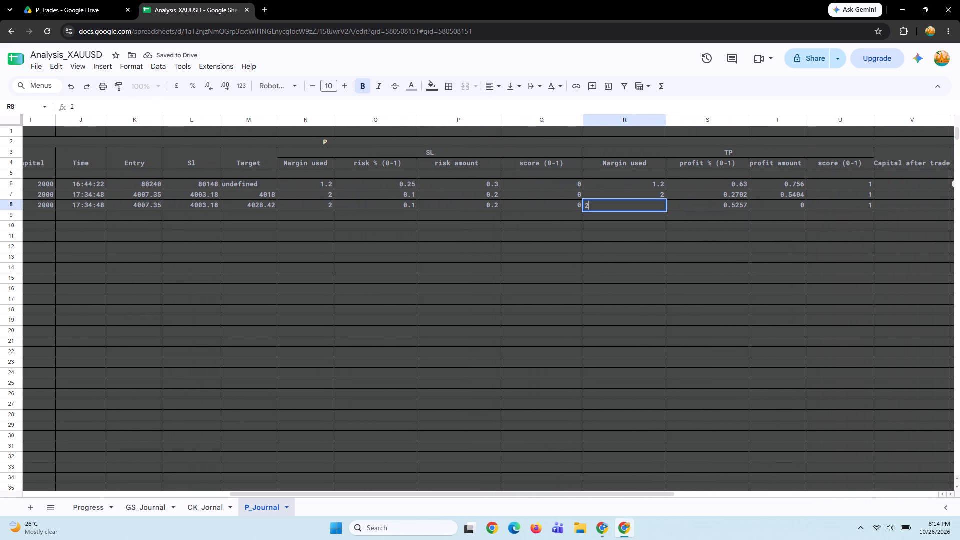
key(Return)
Select the Images url cell of the XAUUSDT trade in row 7.
scroll(874, 221, left, 4)
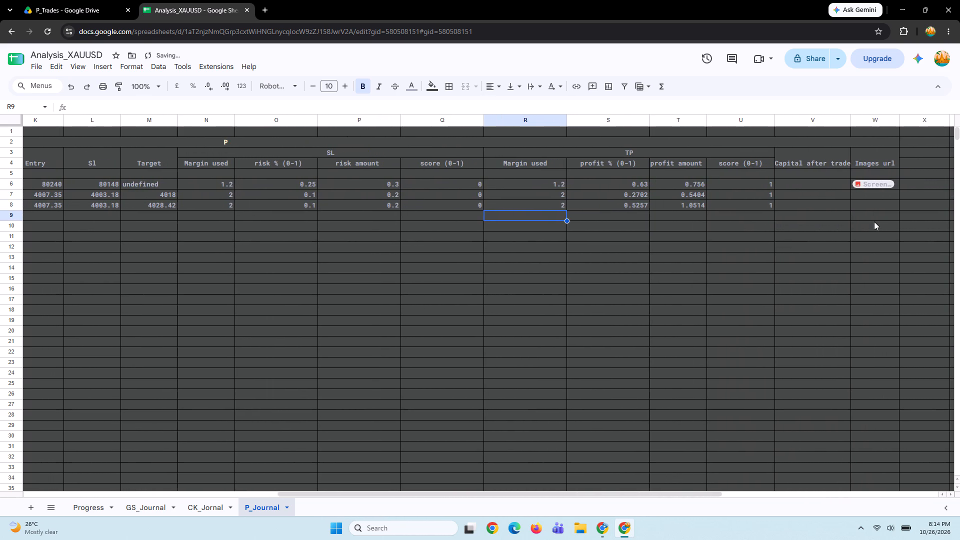
scroll(874, 221, left, 4)
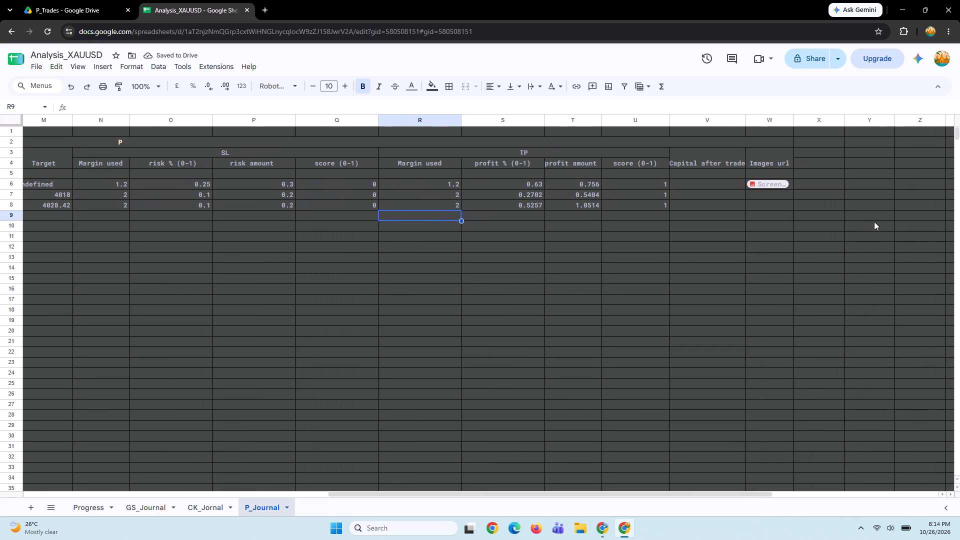
click(766, 192)
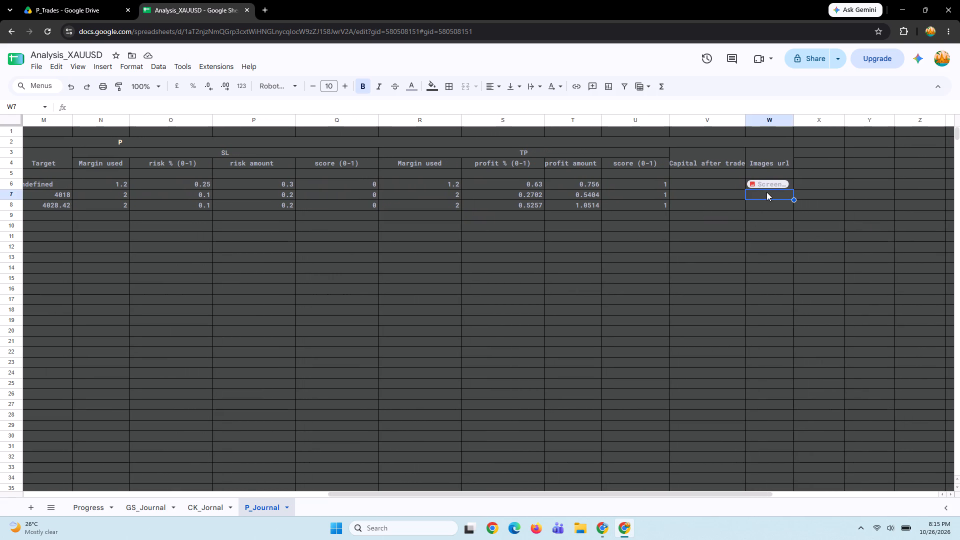
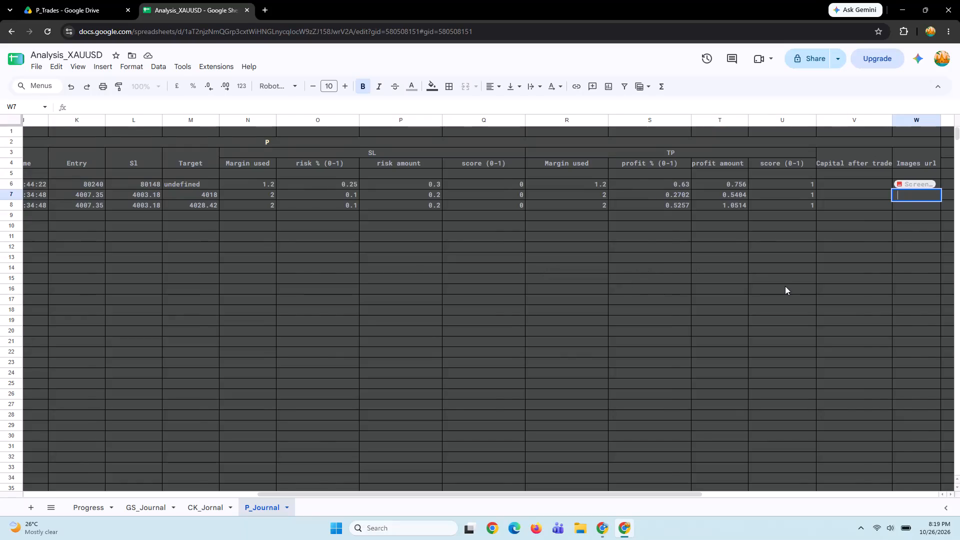
Merge the Images url cells of the two XAUUSDT trade rows, W7 and W8, into one cell.
scroll(785, 286, left, 4)
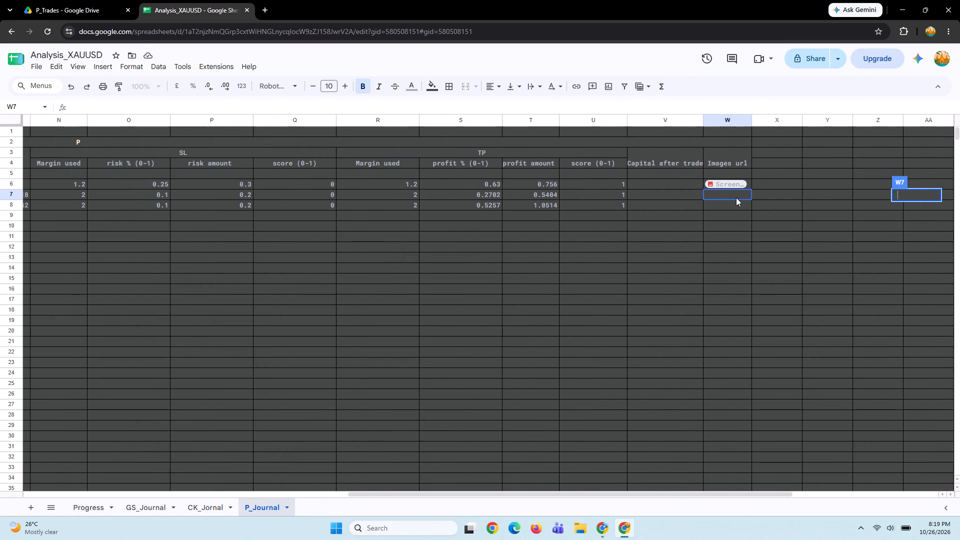
click(736, 197)
drag(728, 193, 725, 203)
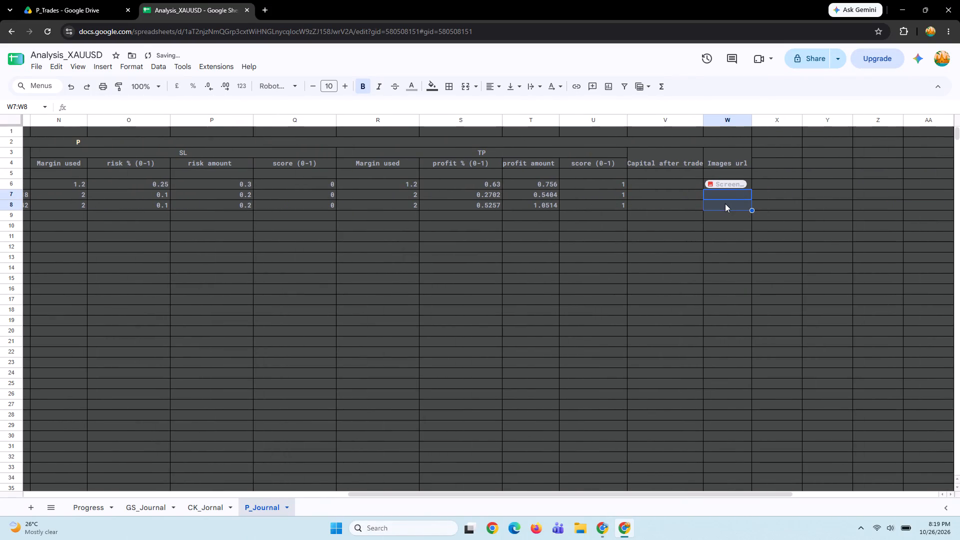
click(466, 87)
click(98, 4)
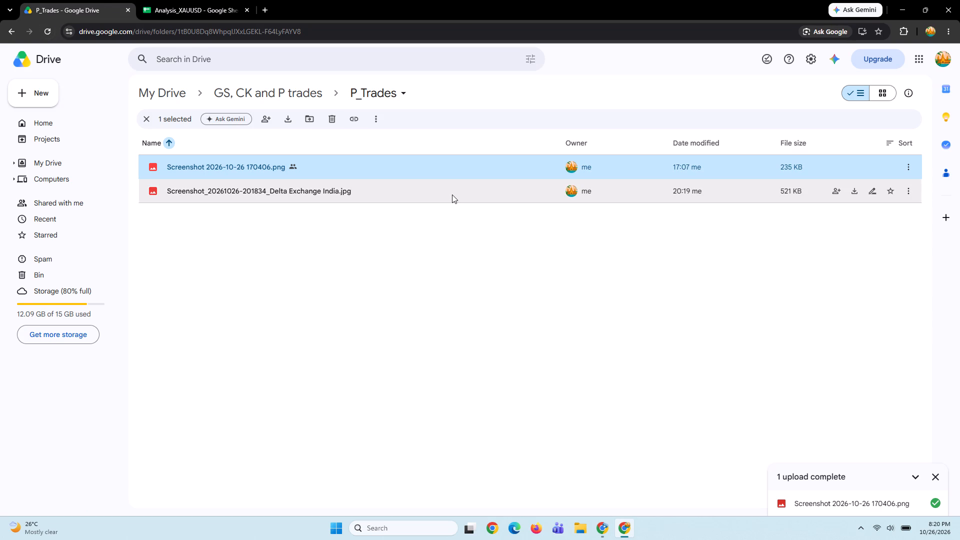
click(908, 194)
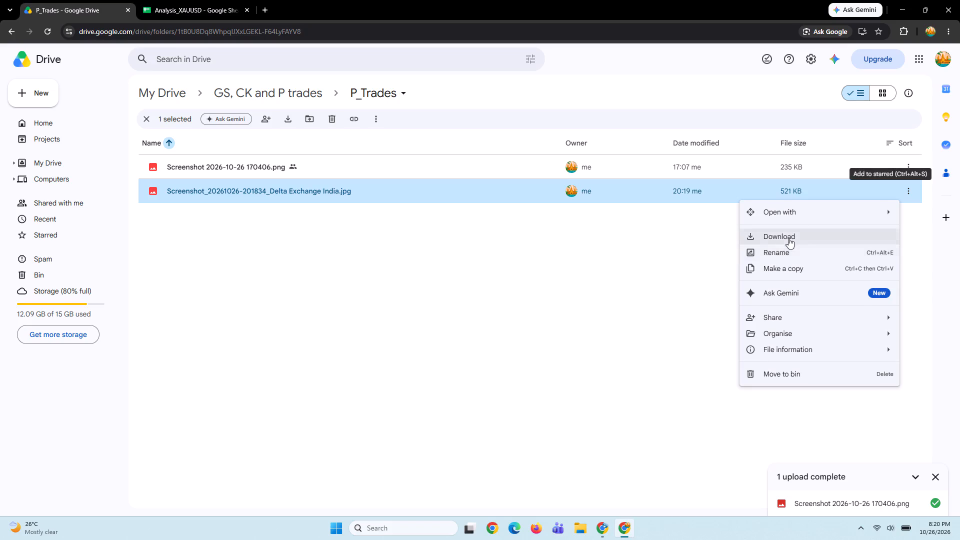
click(776, 315)
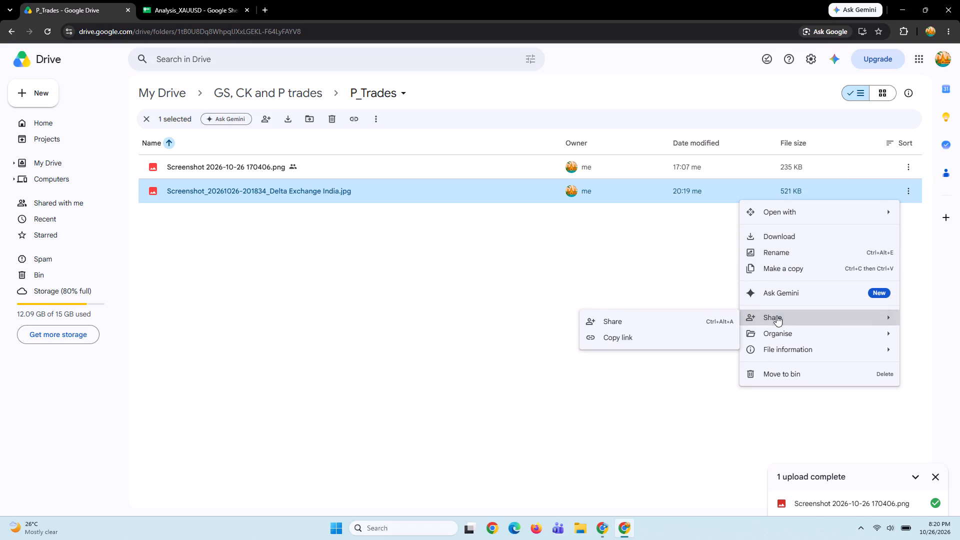
click(630, 337)
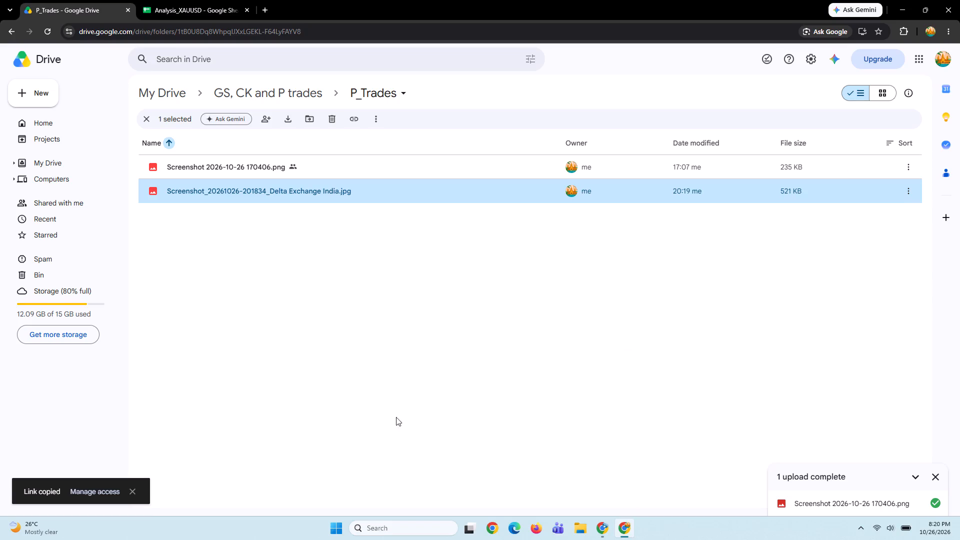
Set the general access of the Delta Exchange India screenshot to Anyone with the link.
click(99, 491)
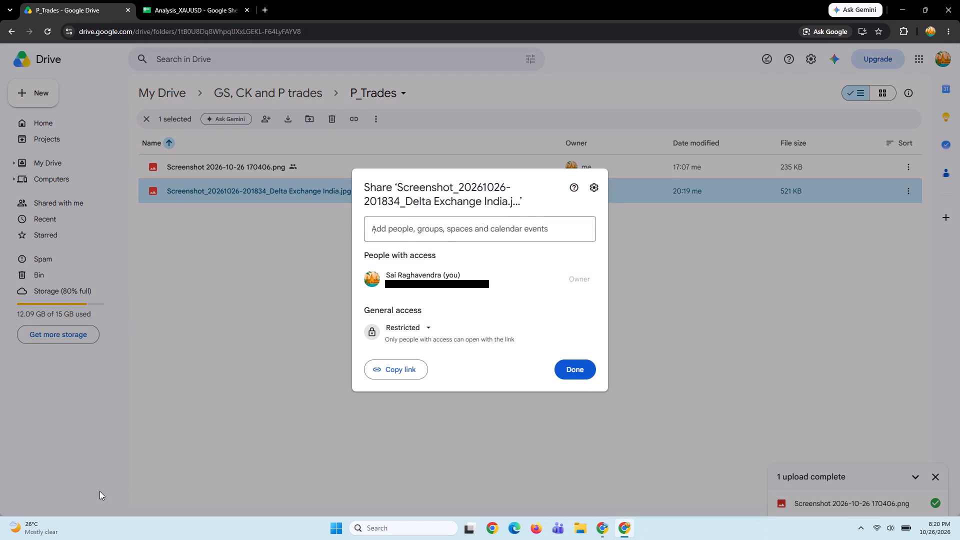
click(407, 326)
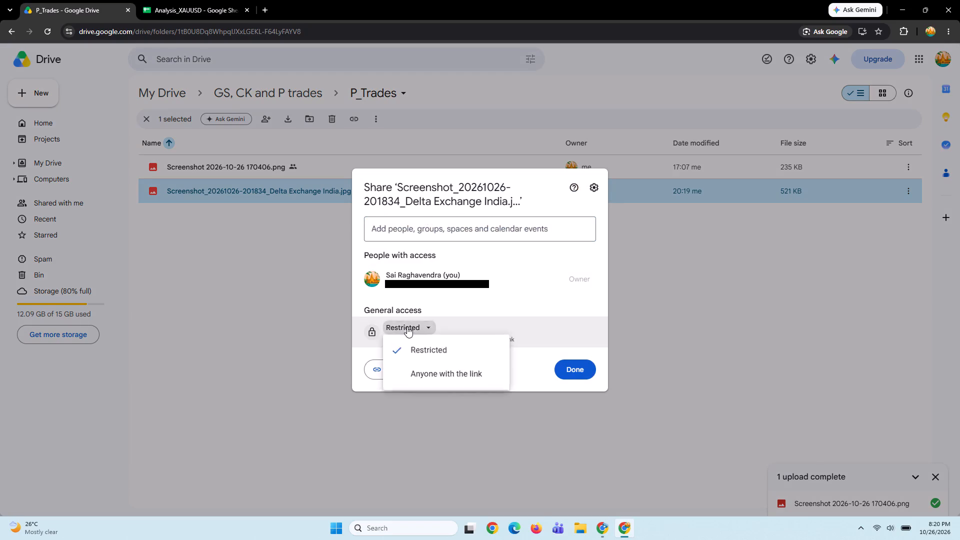
click(420, 366)
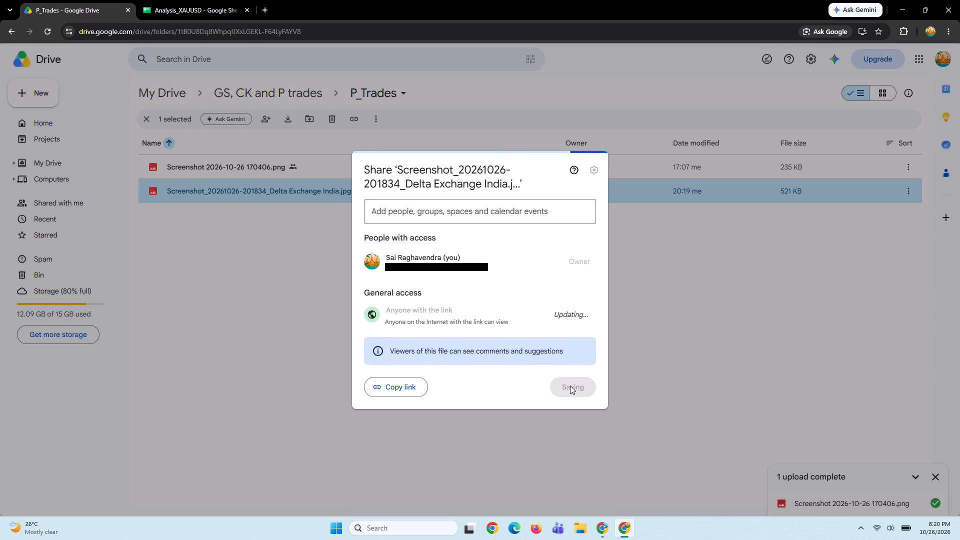
click(570, 385)
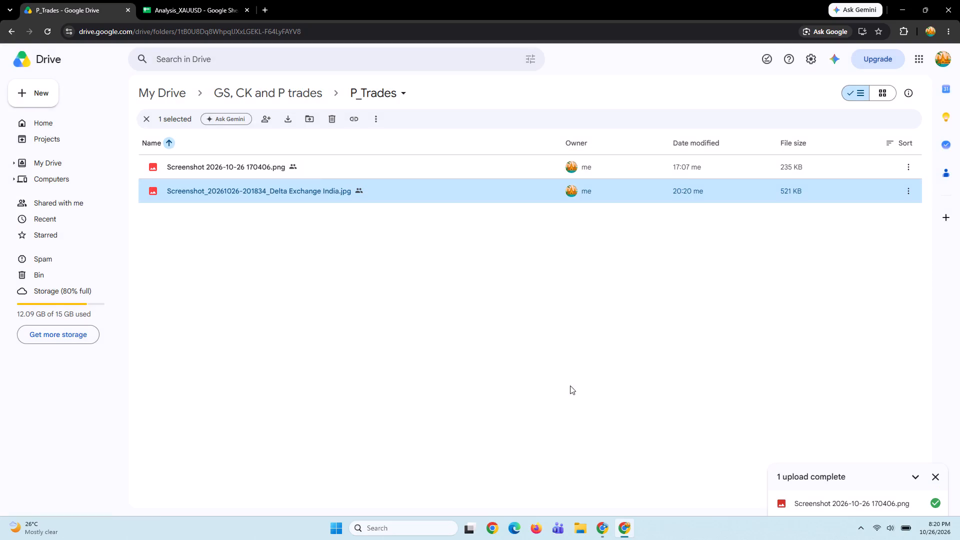
Back in the Analysis_XAUUSD sheet, paste the screenshot link into the merged Images url cell and convert it to a file chip.
click(201, 11)
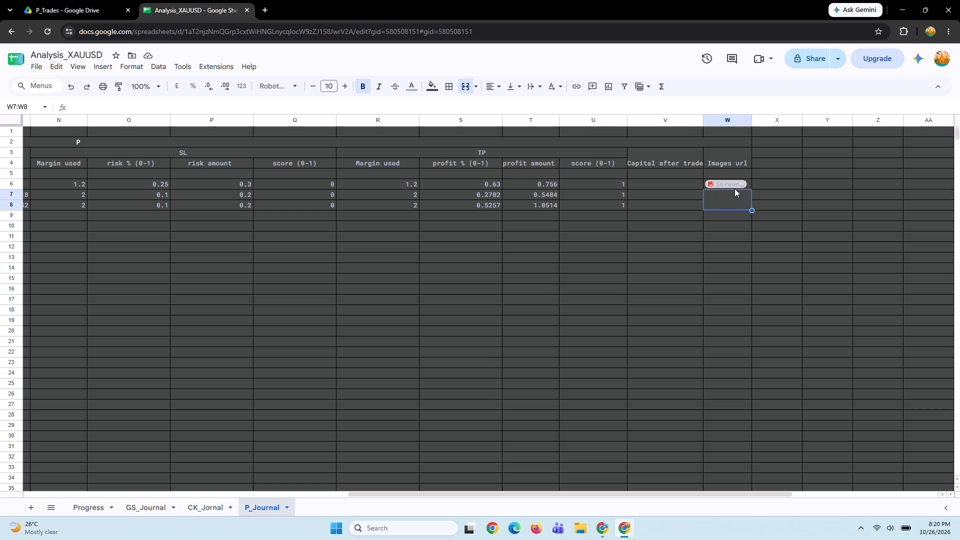
click(725, 200)
key(ctrl+v)
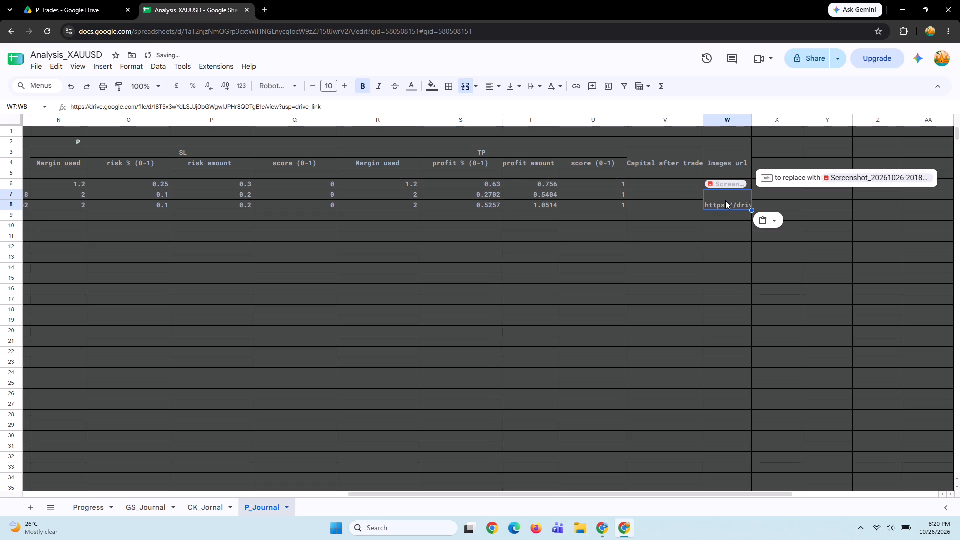
click(860, 175)
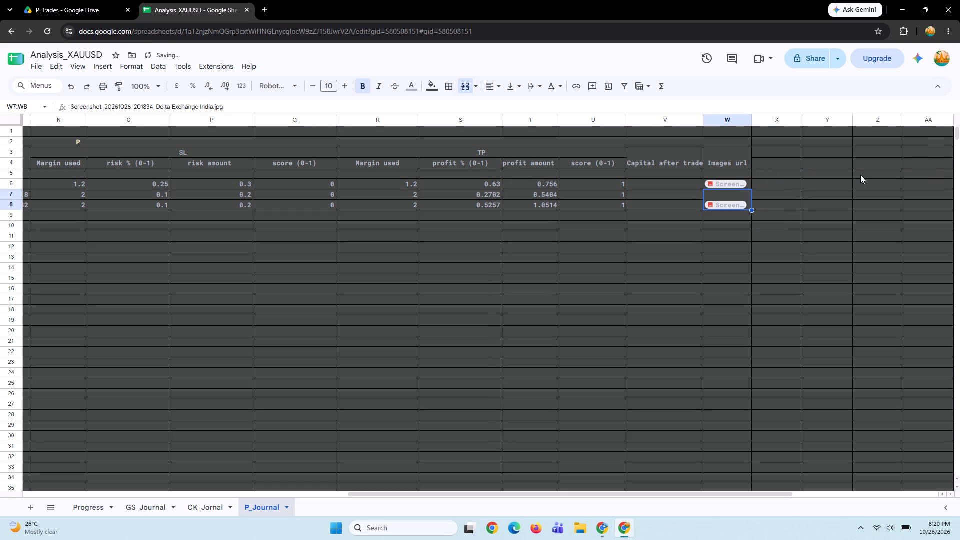
click(769, 253)
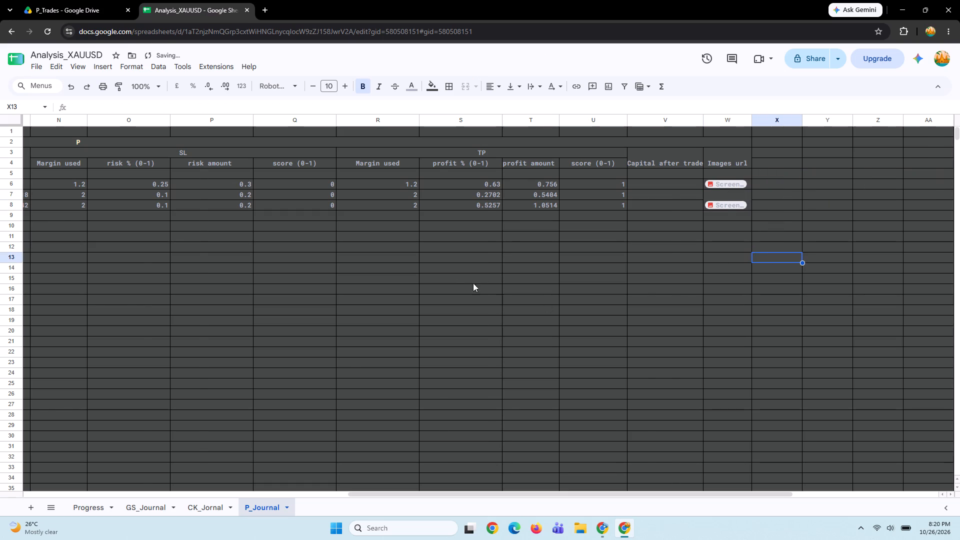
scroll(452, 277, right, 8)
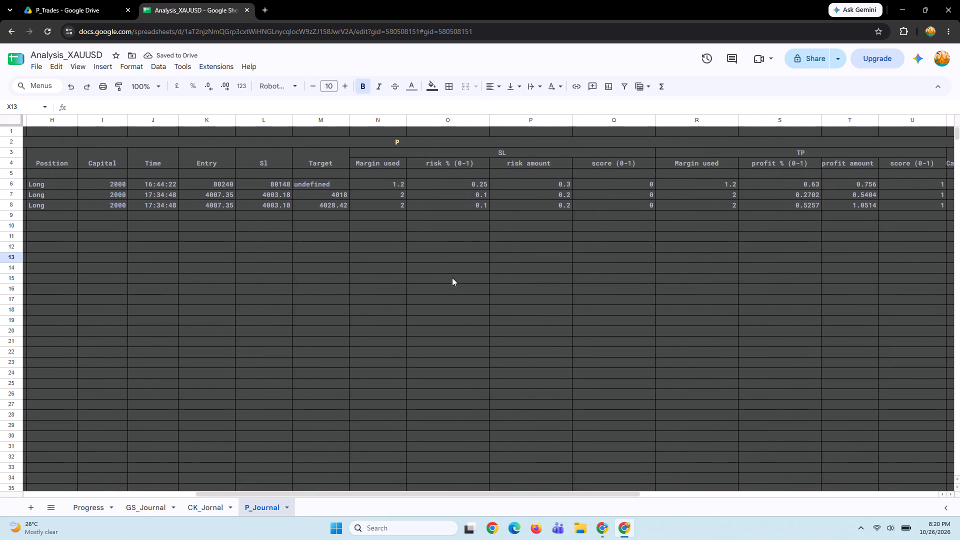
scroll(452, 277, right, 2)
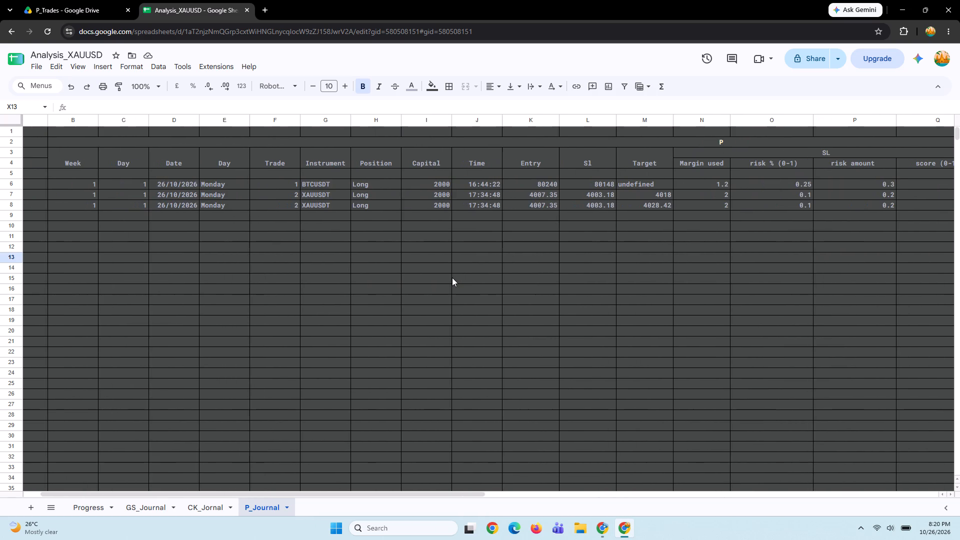